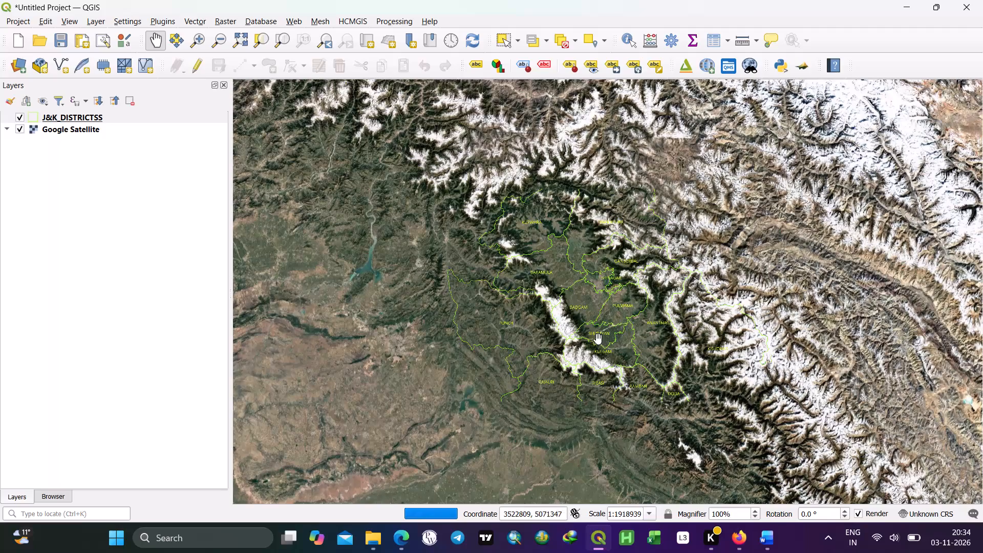
# Examine the J&K district boundaries over the satellite imagery, from Shupiyan and Badgam up to Srinagar and Baramula.
pyautogui.moveTo(582, 380); pyautogui.dragTo(601, 378)
pyautogui.scroll(1, 602, 334)
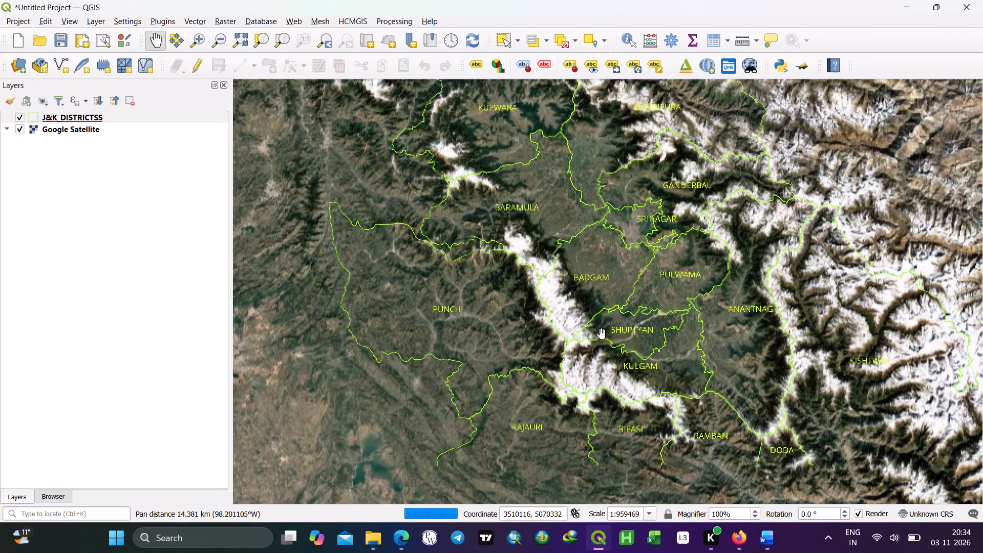
pyautogui.scroll(1, 602, 334)
pyautogui.moveTo(612, 293); pyautogui.dragTo(619, 313)
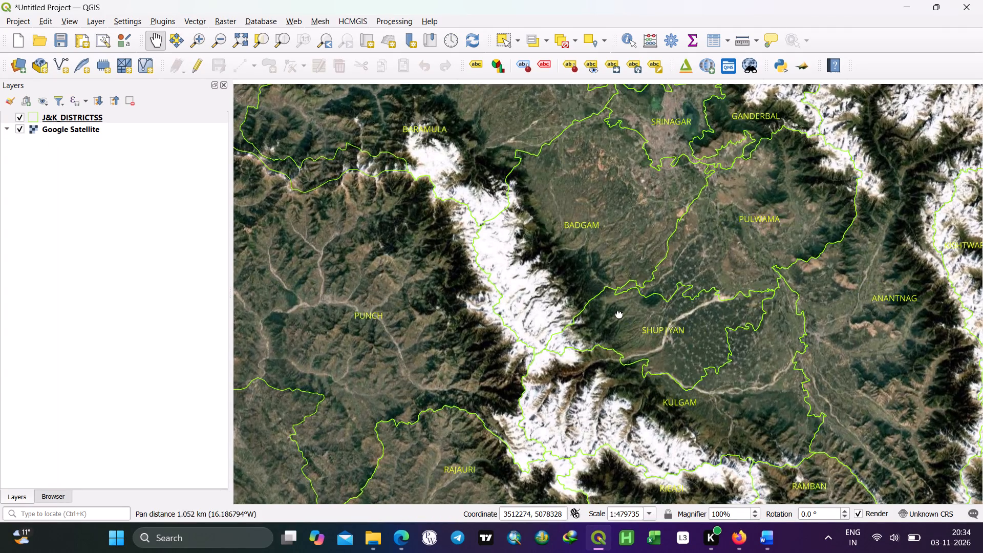
pyautogui.moveTo(619, 313); pyautogui.dragTo(629, 426)
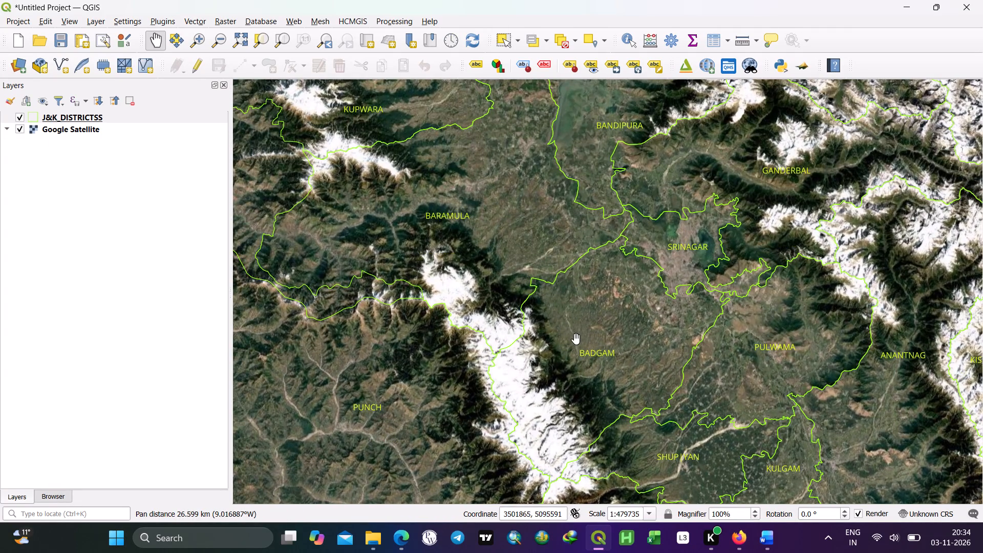
pyautogui.moveTo(606, 339); pyautogui.dragTo(619, 383)
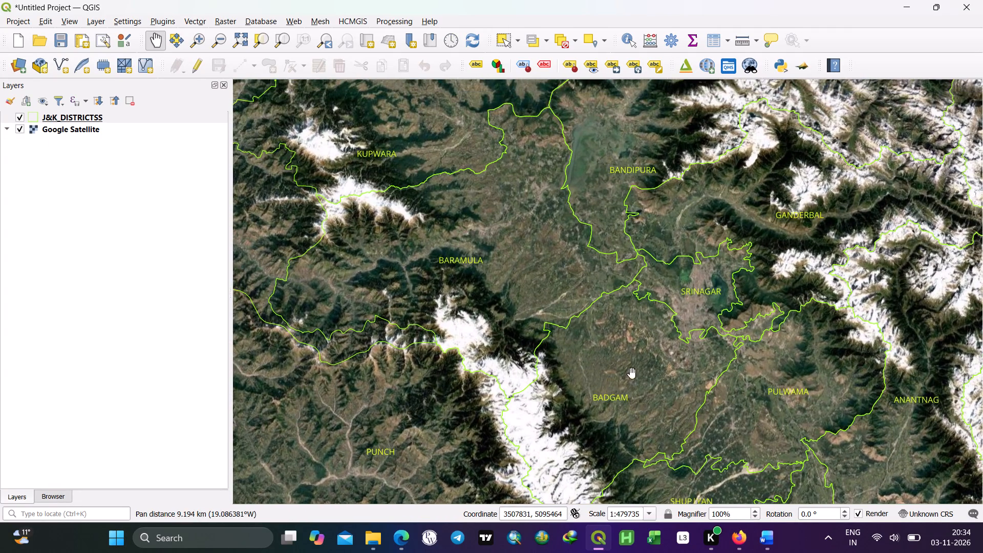
pyautogui.moveTo(685, 309); pyautogui.dragTo(632, 357)
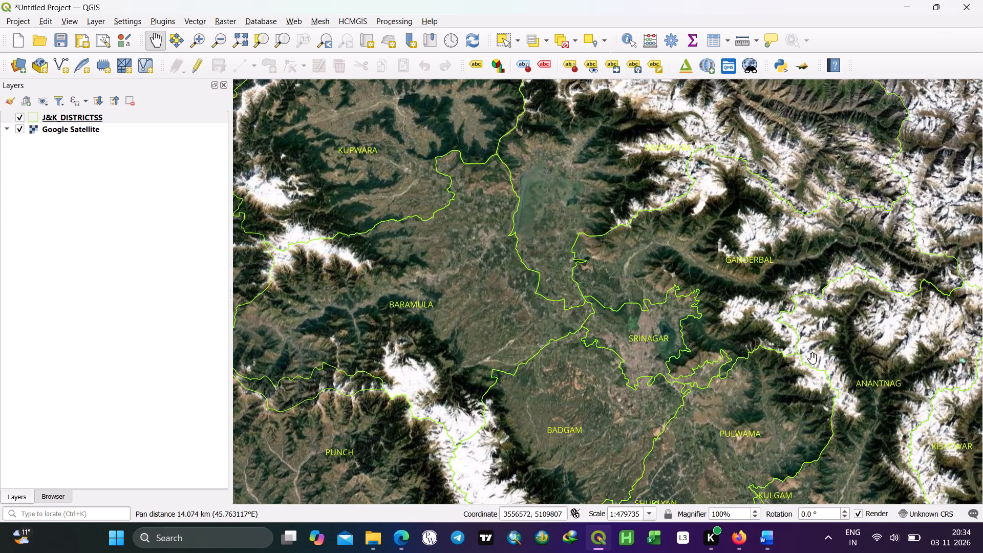
pyautogui.moveTo(654, 356); pyautogui.dragTo(669, 294)
pyautogui.scroll(-1, 695, 351)
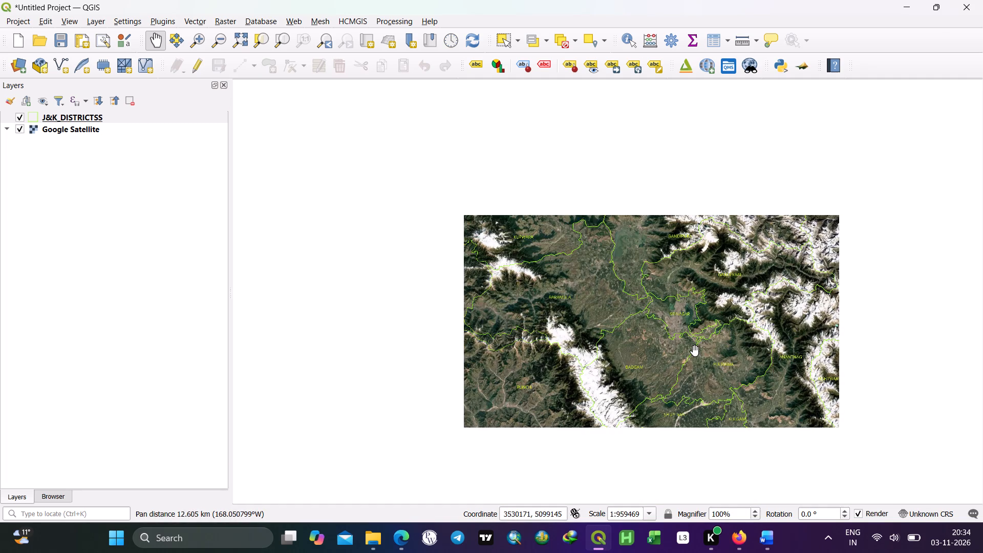
pyautogui.scroll(-1, 695, 351)
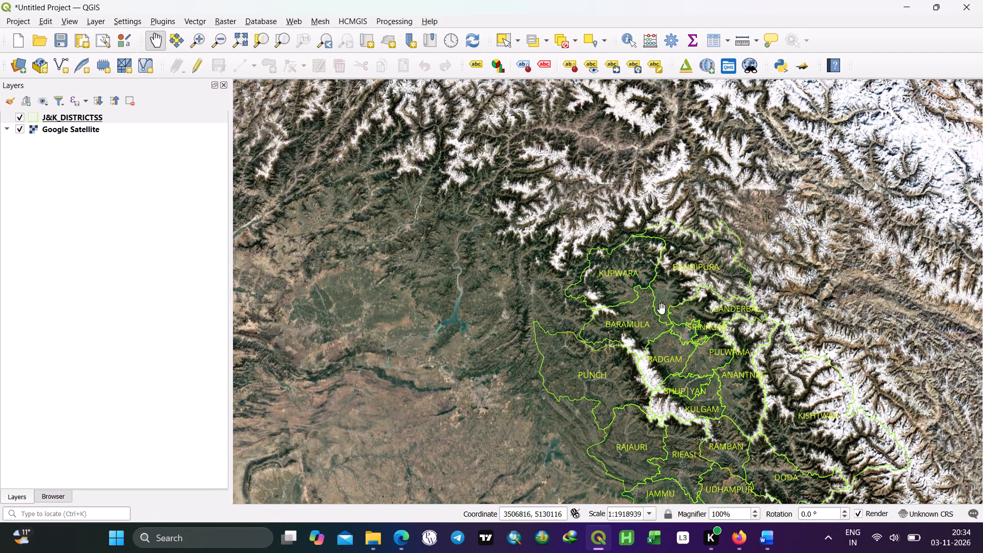
pyautogui.moveTo(700, 409); pyautogui.dragTo(679, 373)
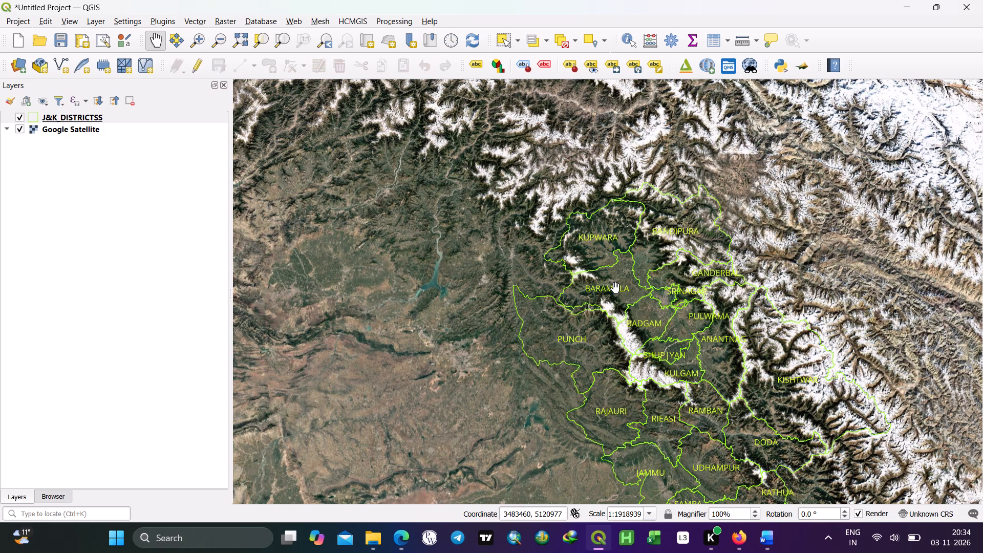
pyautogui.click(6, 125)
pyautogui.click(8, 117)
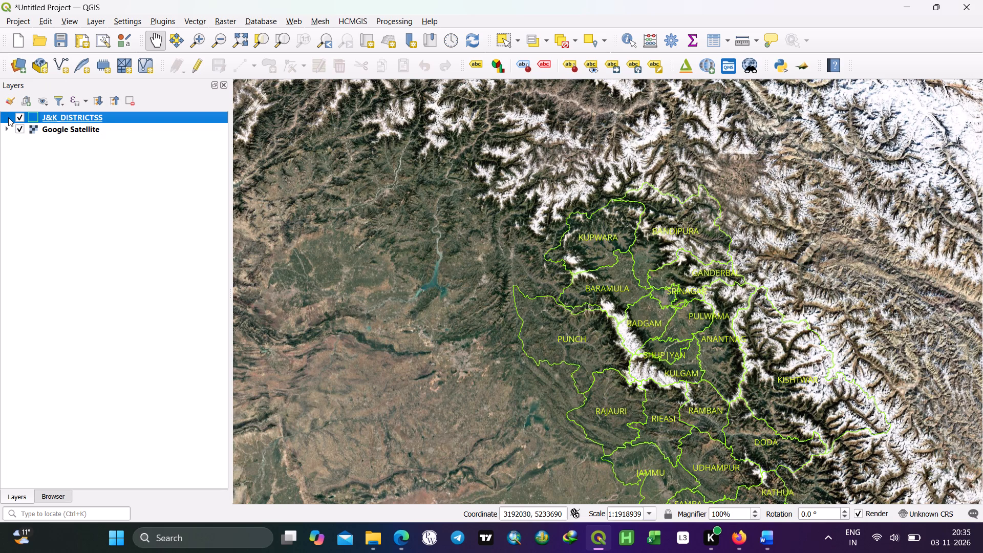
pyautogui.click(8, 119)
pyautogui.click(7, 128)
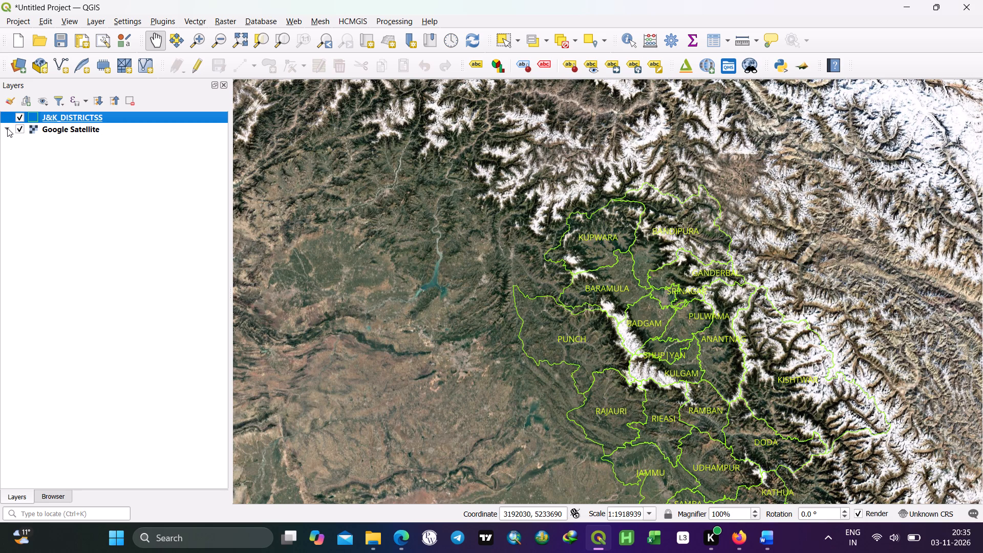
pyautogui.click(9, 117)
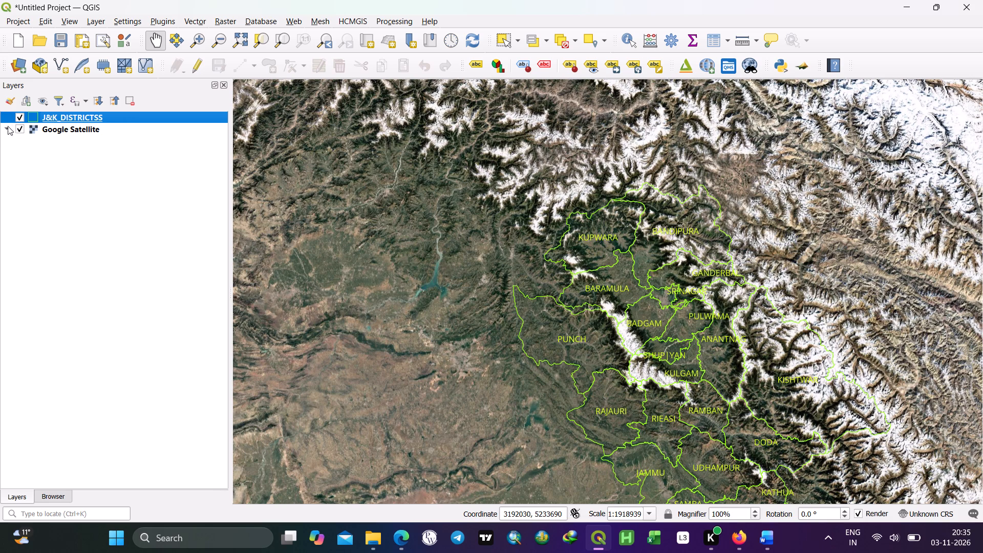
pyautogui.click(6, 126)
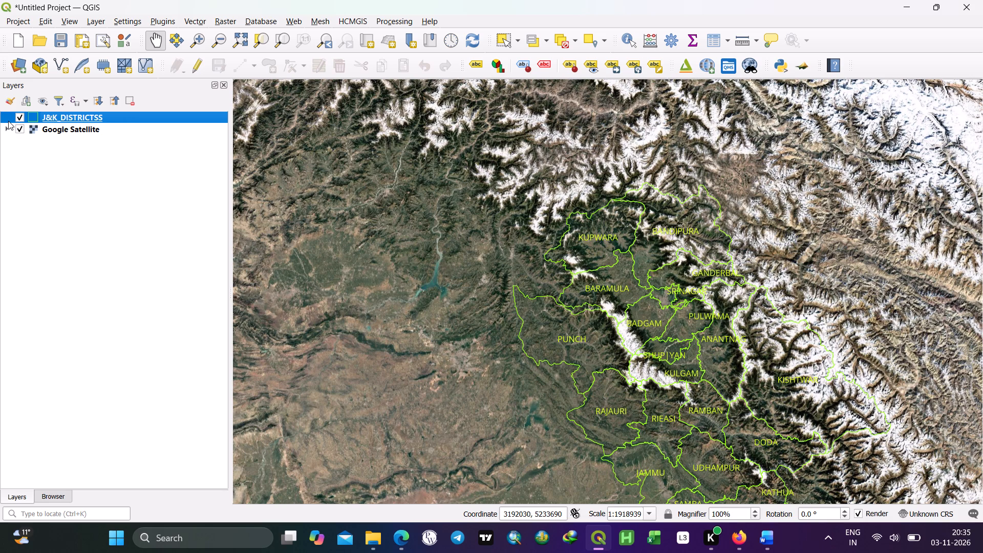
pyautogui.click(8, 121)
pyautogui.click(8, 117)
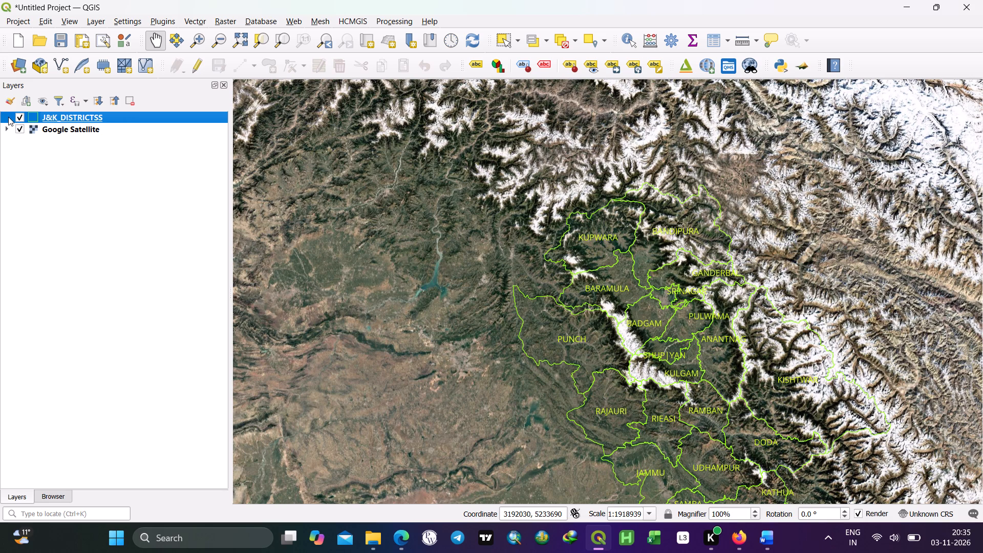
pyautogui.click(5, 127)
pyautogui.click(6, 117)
# Examine the northern district boundaries around Bandipura, Kupwara and Ganderbal against the satellite imagery.
pyautogui.scroll(-1, 669, 264)
pyautogui.scroll(1, 676, 273)
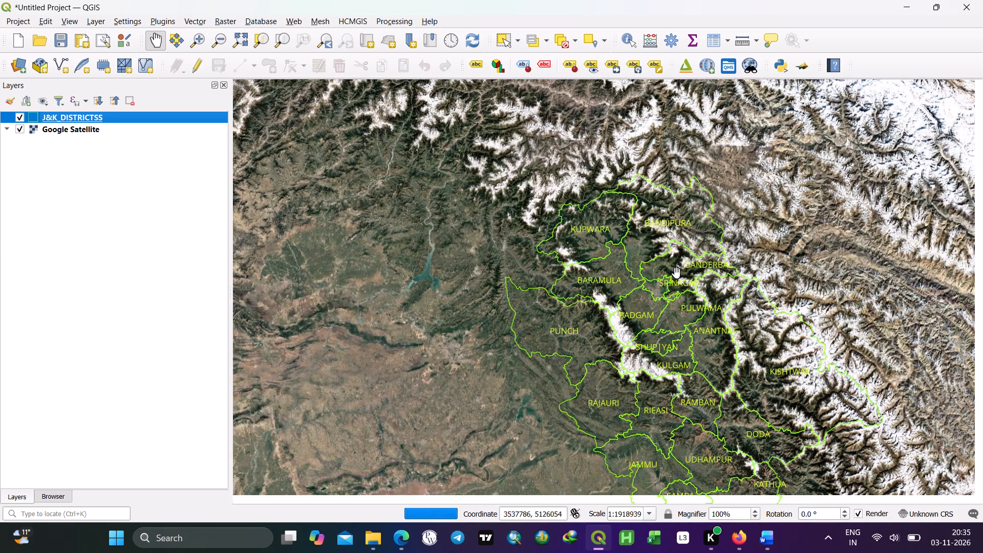
pyautogui.moveTo(711, 289); pyautogui.dragTo(640, 259)
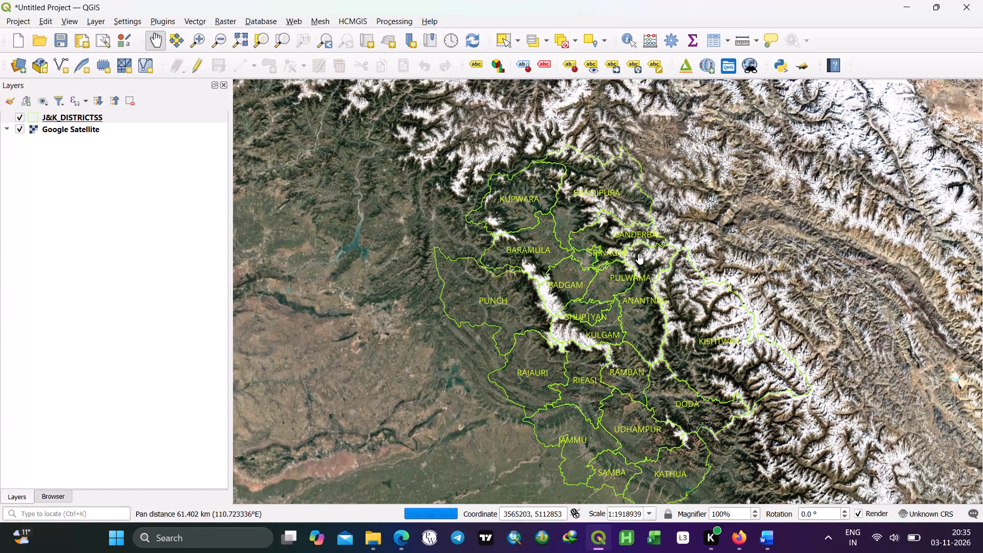
pyautogui.moveTo(621, 206); pyautogui.dragTo(623, 231)
pyautogui.scroll(2, 625, 205)
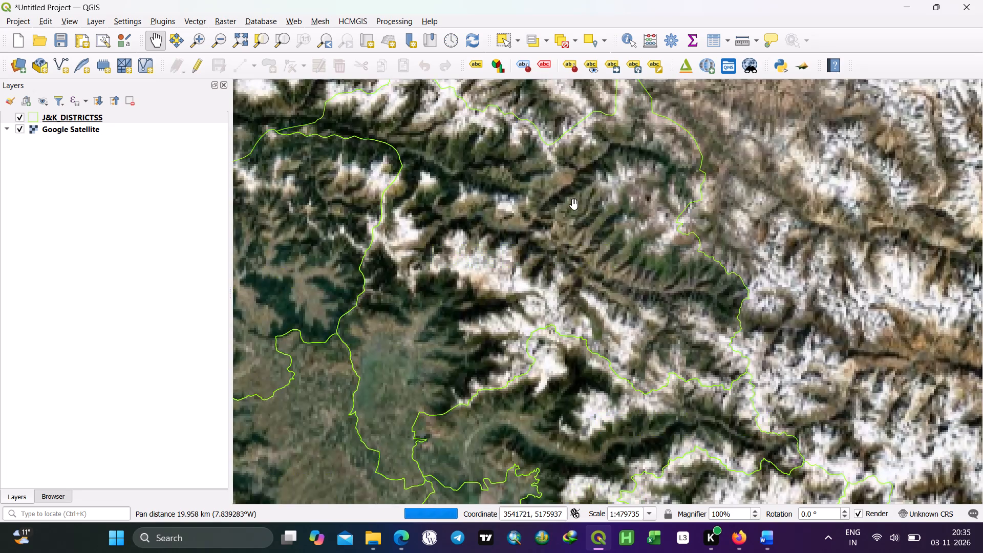
pyautogui.scroll(-1, 571, 204)
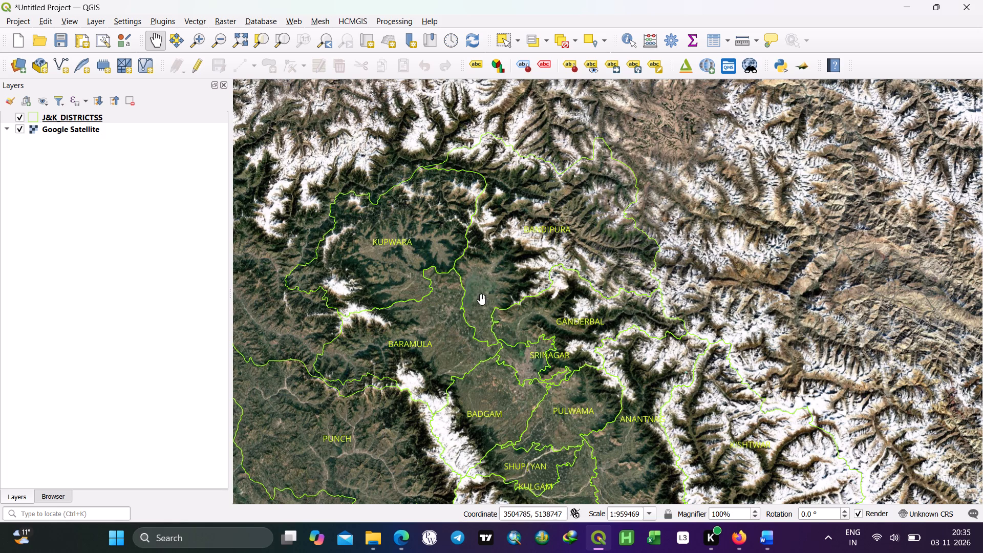
pyautogui.scroll(-1, 485, 269)
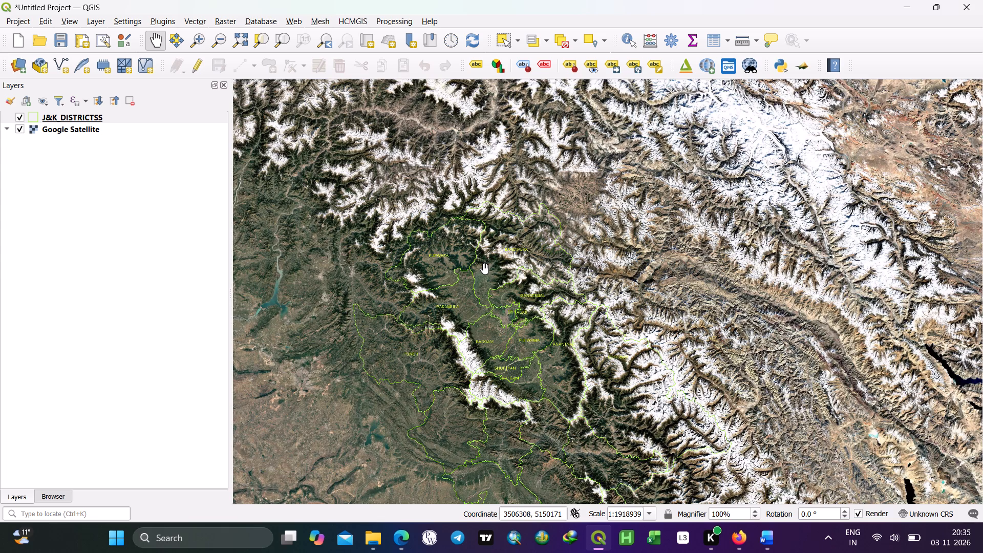
pyautogui.moveTo(515, 262); pyautogui.dragTo(576, 228)
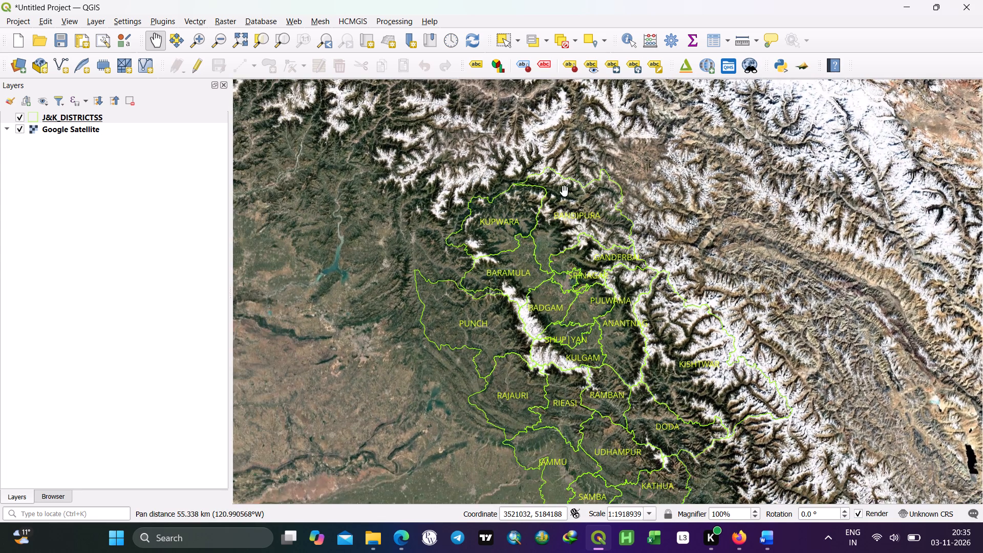
pyautogui.scroll(2, 564, 191)
pyautogui.scroll(-1, 585, 186)
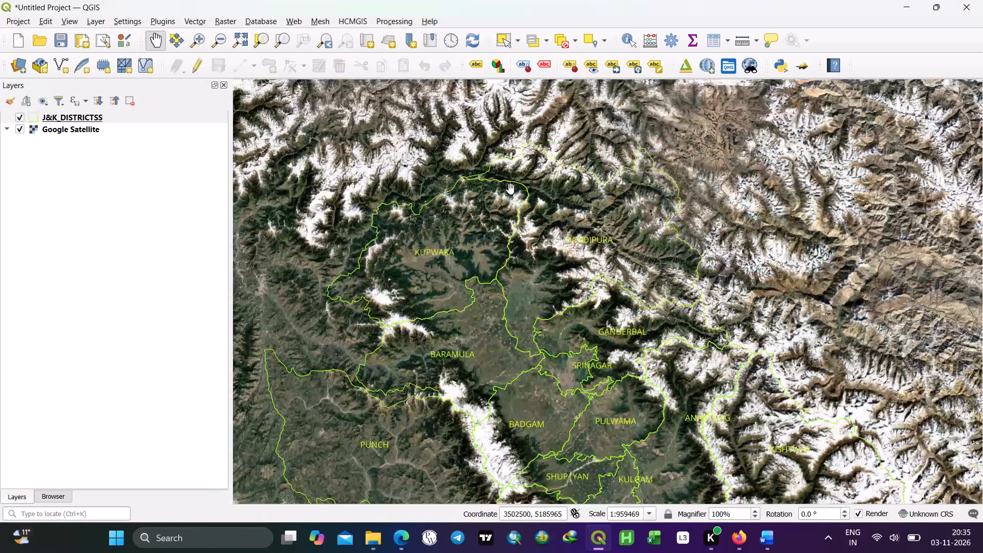
pyautogui.moveTo(600, 312); pyautogui.dragTo(593, 236)
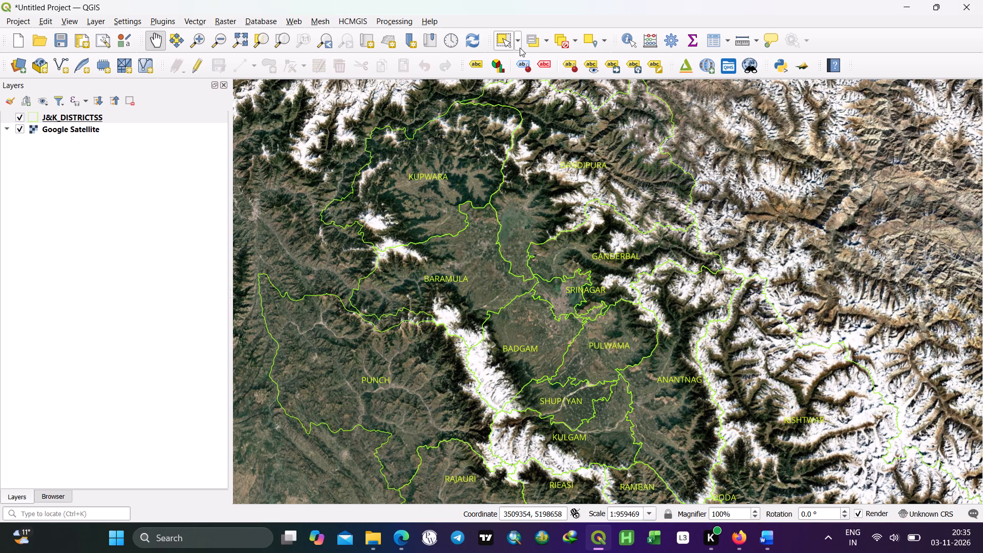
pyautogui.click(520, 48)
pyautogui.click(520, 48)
# Examine the Kashmir valley districts around Srinagar, Badgam and Ganderbal, continuing north to Kupwara and Bandipura.
pyautogui.scroll(-1, 472, 267)
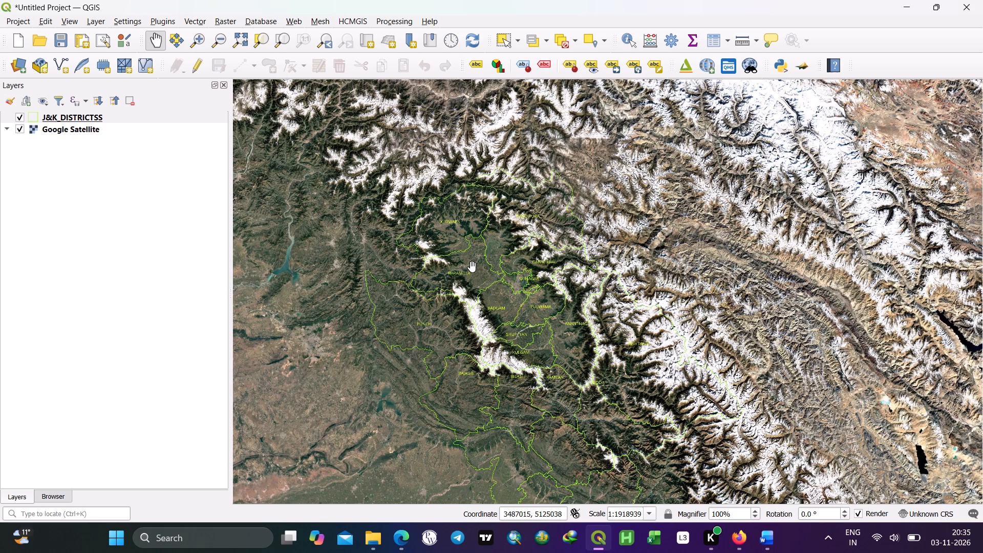
pyautogui.scroll(2, 473, 266)
pyautogui.scroll(-2, 473, 266)
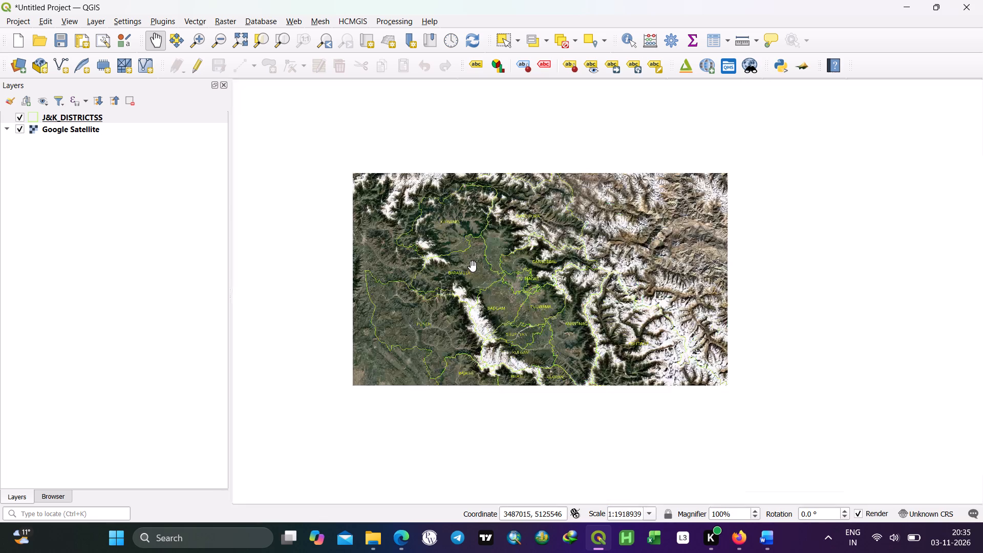
pyautogui.moveTo(545, 335); pyautogui.dragTo(545, 314)
pyautogui.scroll(1, 523, 278)
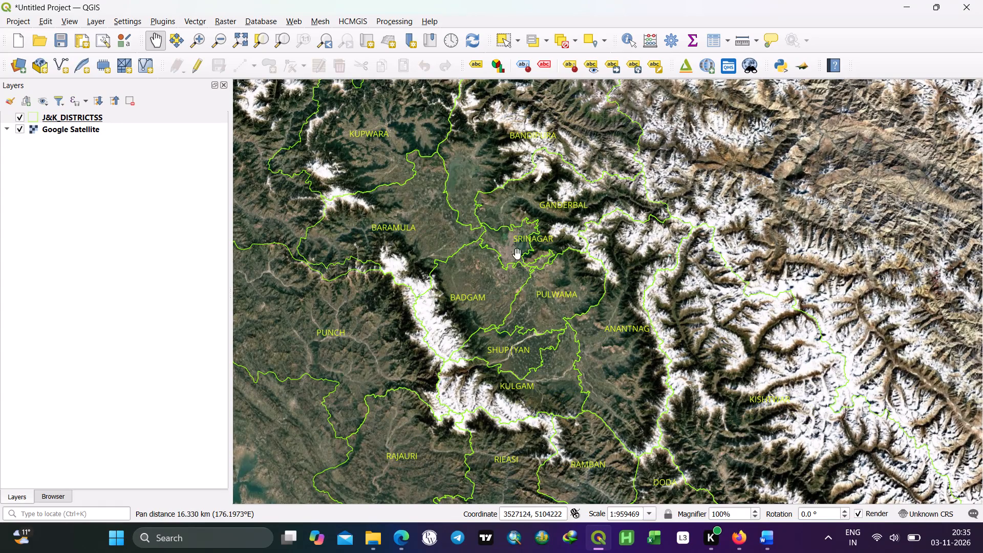
pyautogui.moveTo(516, 245); pyautogui.dragTo(537, 295)
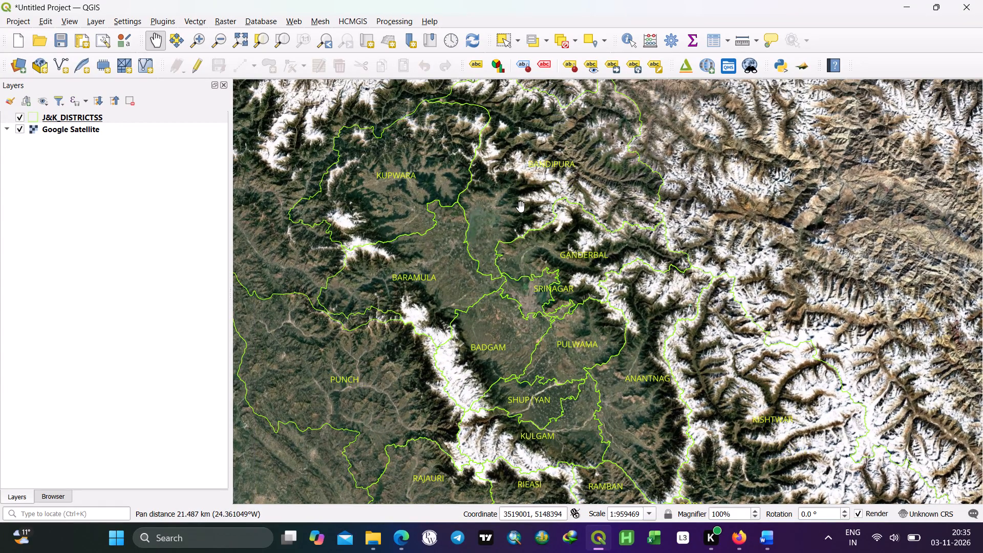
pyautogui.scroll(1, 521, 207)
pyautogui.scroll(-1, 521, 207)
pyautogui.moveTo(534, 204); pyautogui.dragTo(537, 229)
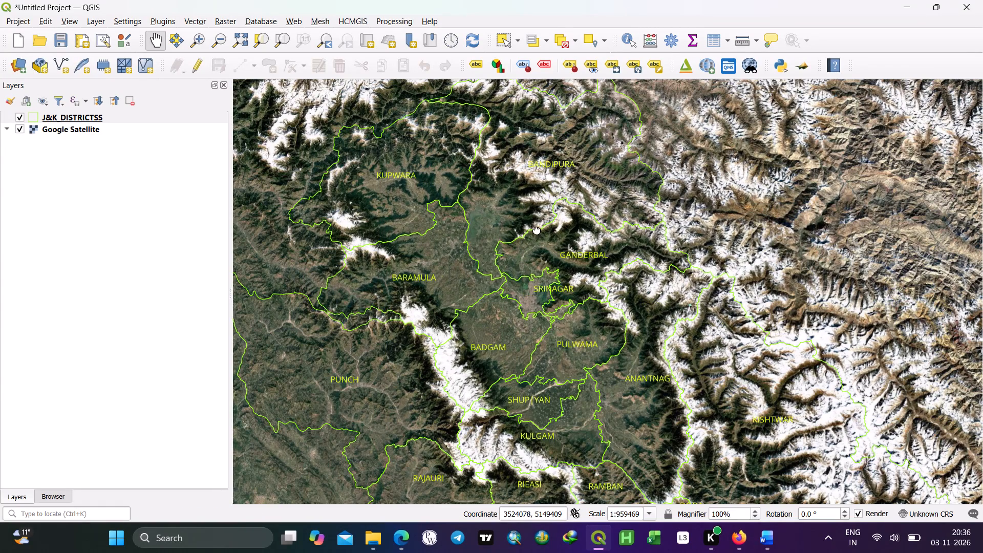
pyautogui.moveTo(537, 229); pyautogui.dragTo(540, 281)
pyautogui.moveTo(539, 197); pyautogui.dragTo(538, 259)
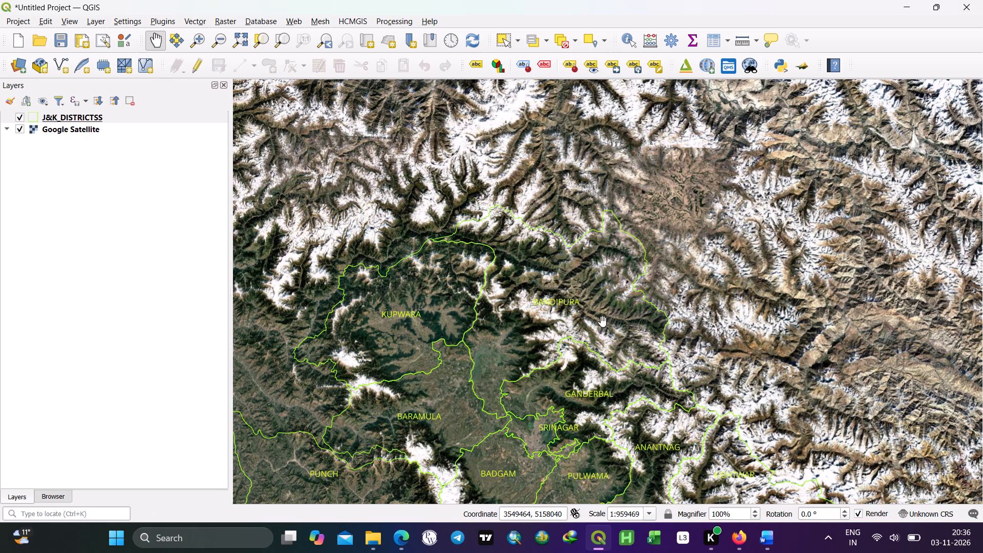
# Examine the district outlines from Rajauri, Kulgam and Anantnag up to the northern border of Bandipura.
pyautogui.scroll(-1, 603, 322)
pyautogui.moveTo(574, 344); pyautogui.dragTo(580, 253)
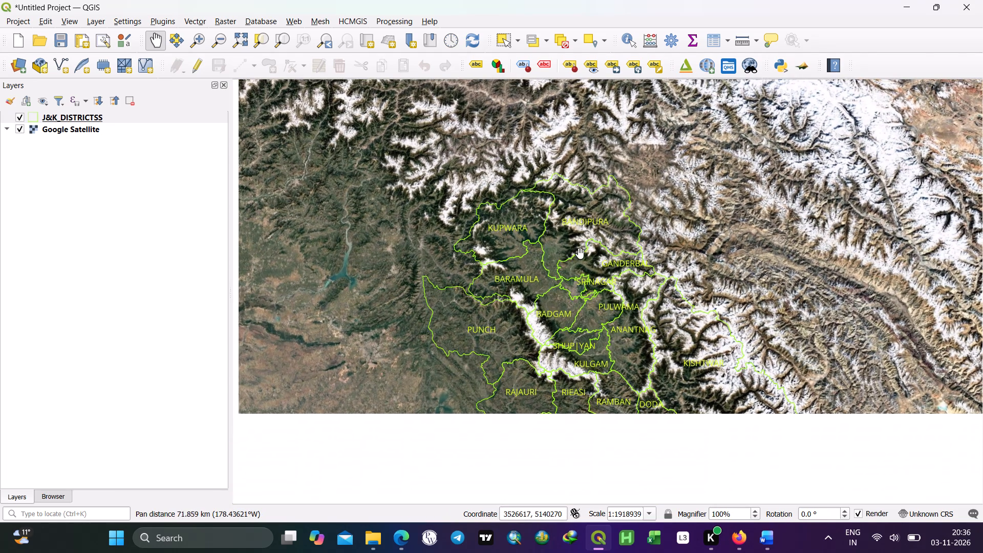
pyautogui.scroll(1, 587, 262)
pyautogui.moveTo(522, 310); pyautogui.dragTo(500, 280)
pyautogui.moveTo(549, 369); pyautogui.dragTo(551, 296)
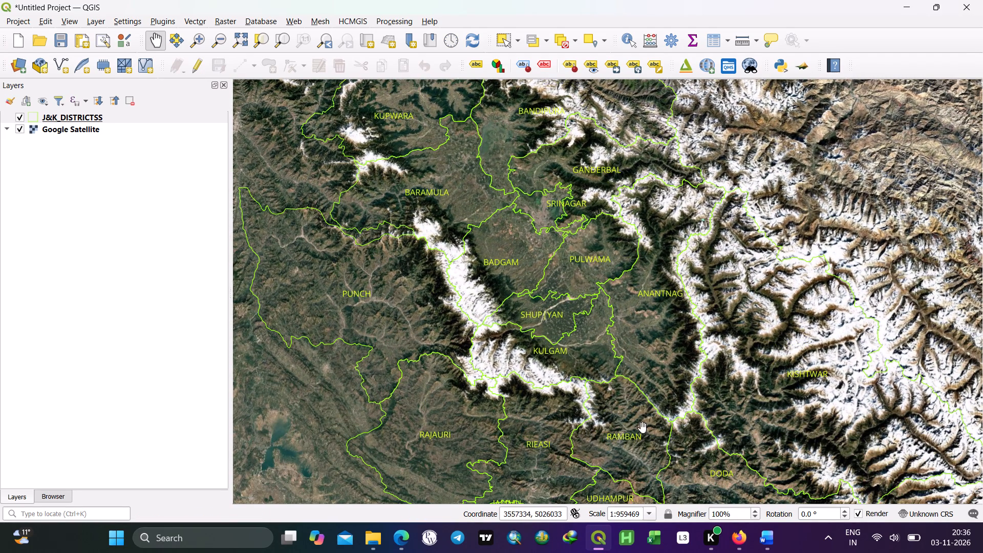
pyautogui.moveTo(650, 302); pyautogui.dragTo(654, 312)
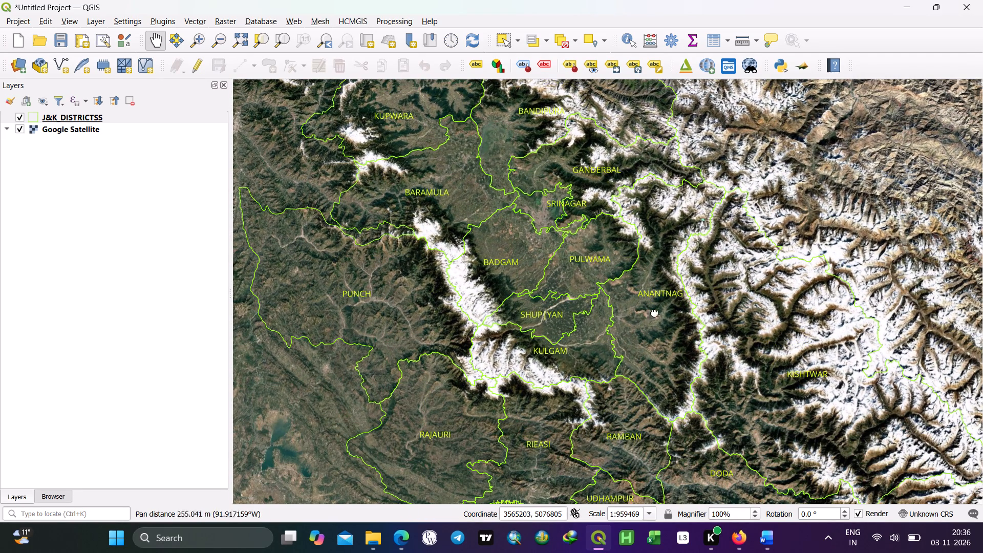
pyautogui.moveTo(654, 312); pyautogui.dragTo(695, 444)
pyautogui.moveTo(563, 250); pyautogui.dragTo(568, 310)
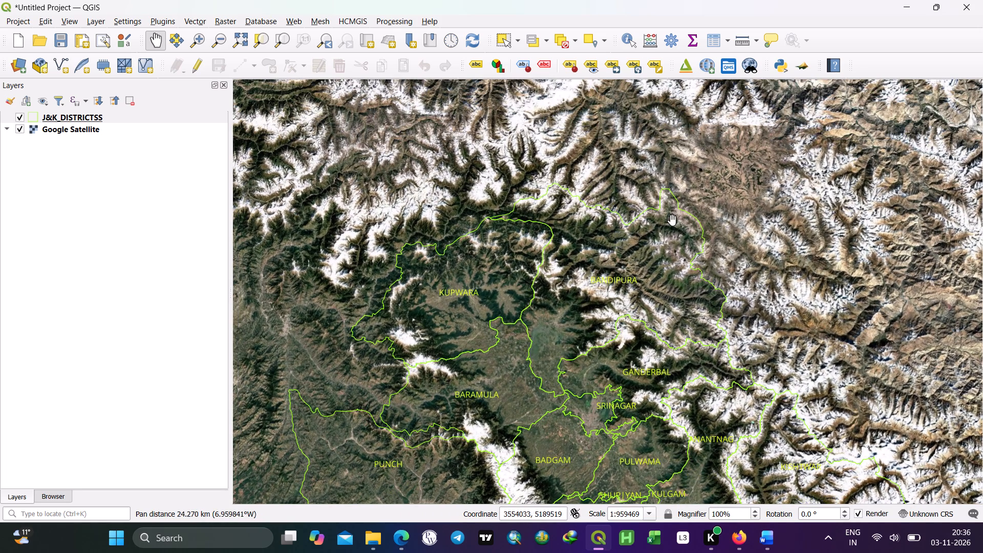
pyautogui.scroll(1, 668, 219)
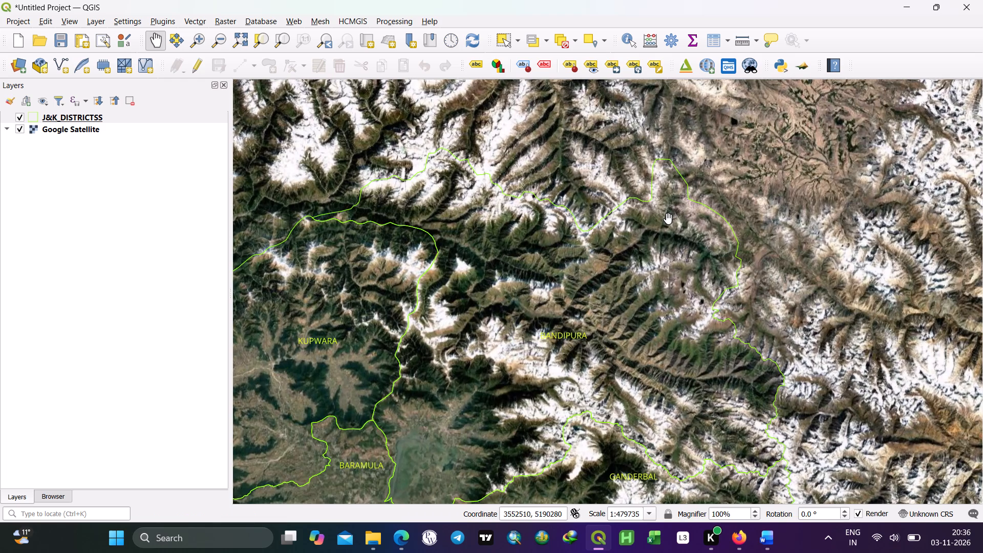
pyautogui.scroll(-1, 636, 222)
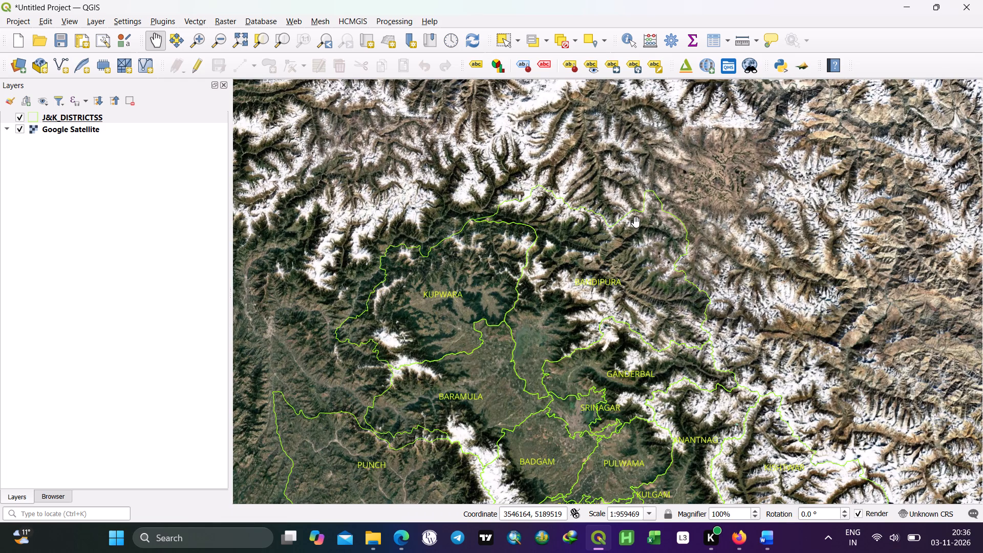
# Examine the district boundaries from the wider Kashmir region in to Srinagar, Ganderbal and Bandipura over the satellite imagery.
pyautogui.scroll(-1, 636, 222)
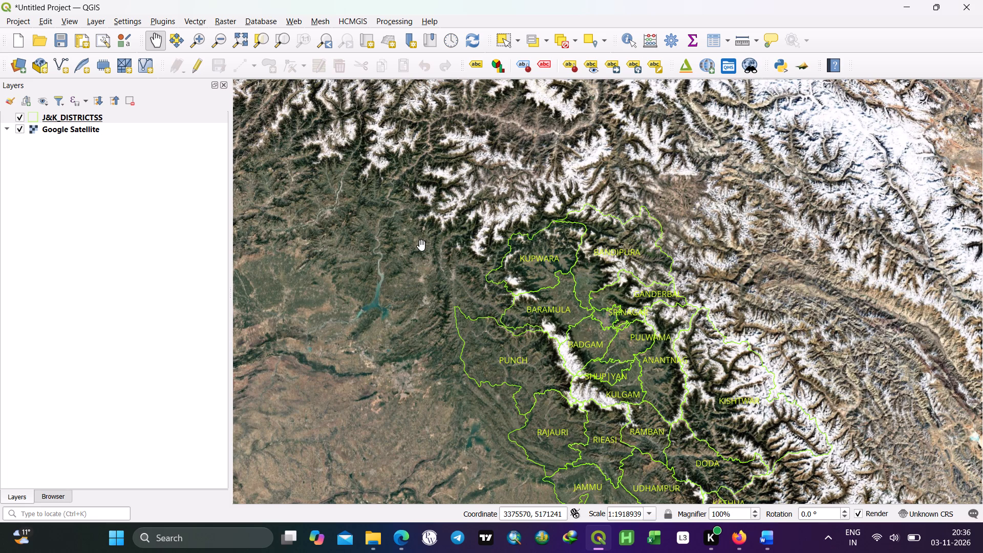
pyautogui.moveTo(420, 269); pyautogui.dragTo(443, 285)
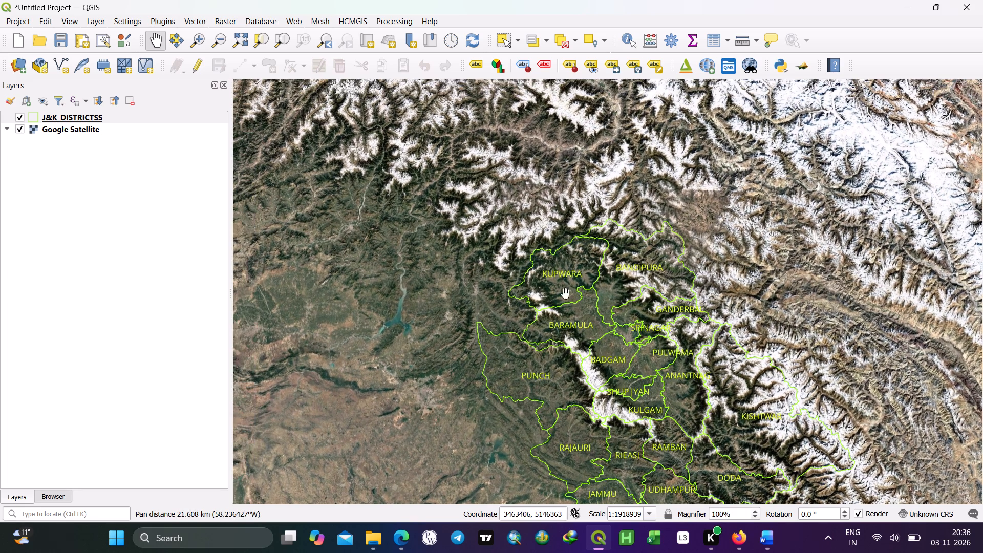
pyautogui.scroll(1, 589, 289)
pyautogui.scroll(-1, 589, 289)
pyautogui.moveTo(635, 338); pyautogui.dragTo(631, 331)
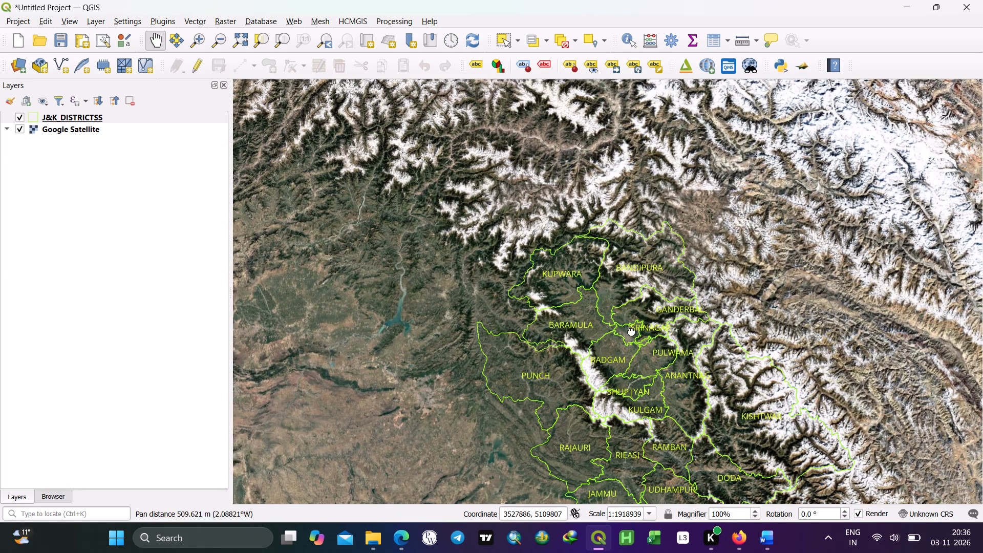
pyautogui.moveTo(631, 331); pyautogui.dragTo(579, 294)
pyautogui.scroll(1, 578, 292)
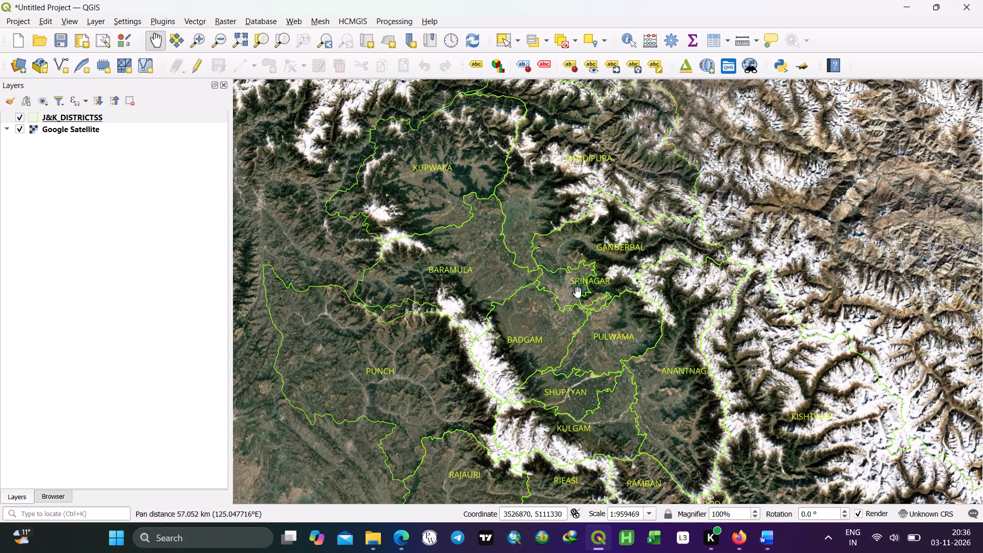
pyautogui.scroll(1, 578, 292)
pyautogui.moveTo(560, 277); pyautogui.dragTo(570, 317)
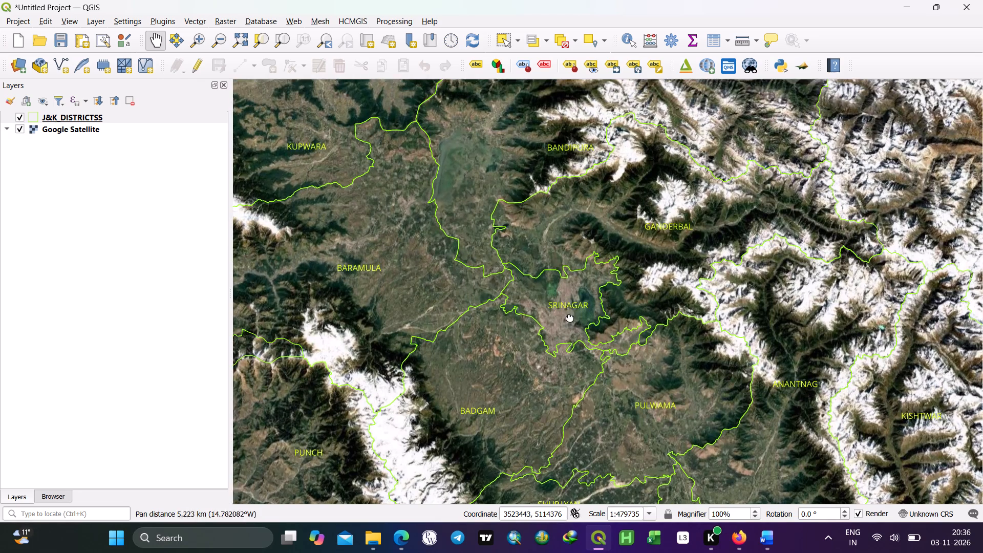
pyautogui.moveTo(570, 317); pyautogui.dragTo(578, 375)
pyautogui.moveTo(575, 266); pyautogui.dragTo(589, 342)
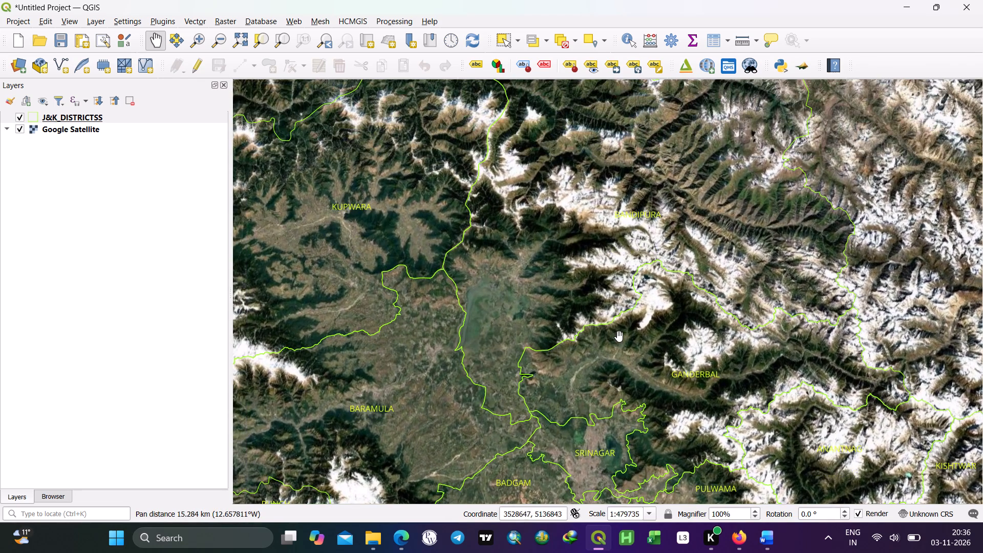
# Examine the district outlines around Badgam, Pulwama and Anantnag, east to Kishtwar, against the satellite imagery.
pyautogui.scroll(-1, 580, 295)
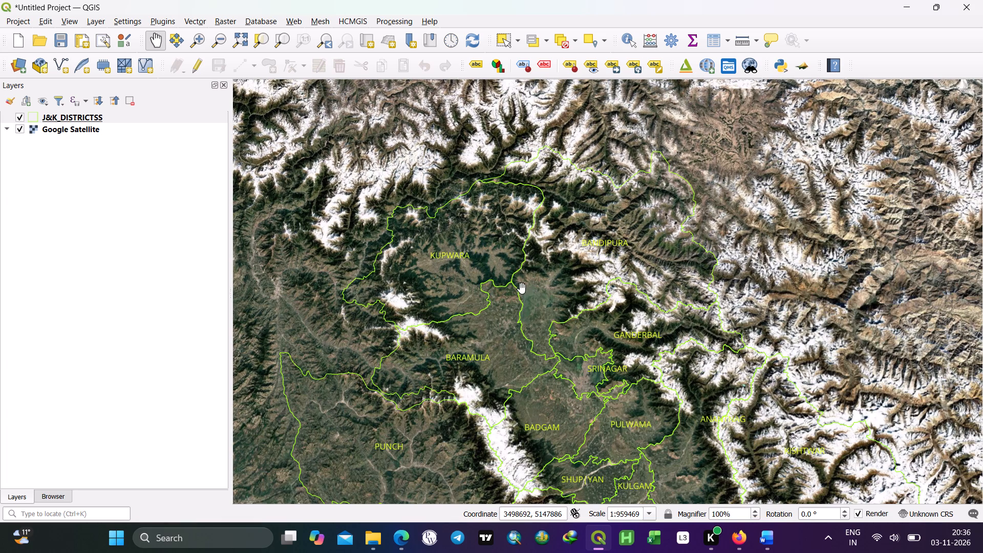
pyautogui.scroll(-1, 580, 313)
pyautogui.moveTo(600, 371); pyautogui.dragTo(602, 349)
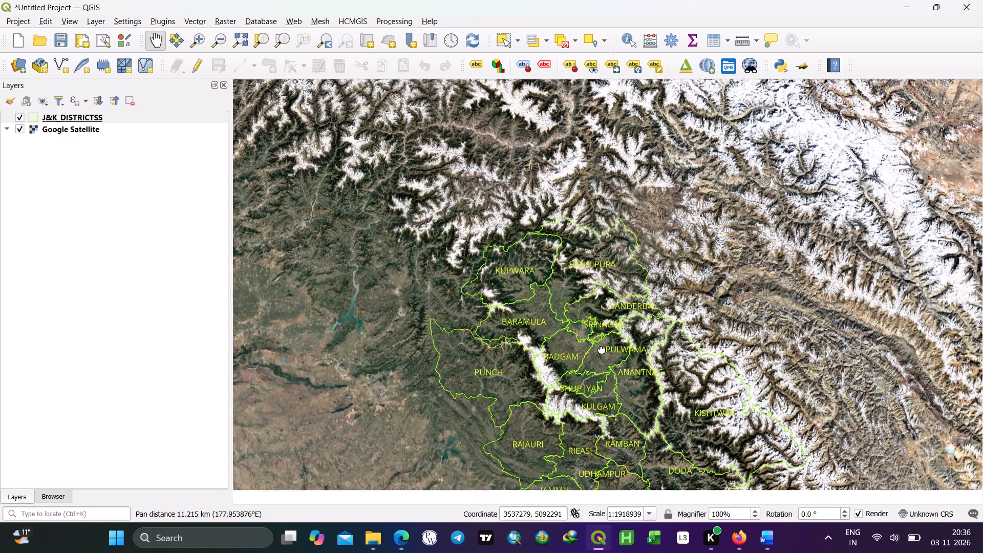
pyautogui.moveTo(602, 349); pyautogui.dragTo(596, 302)
pyautogui.scroll(1, 596, 299)
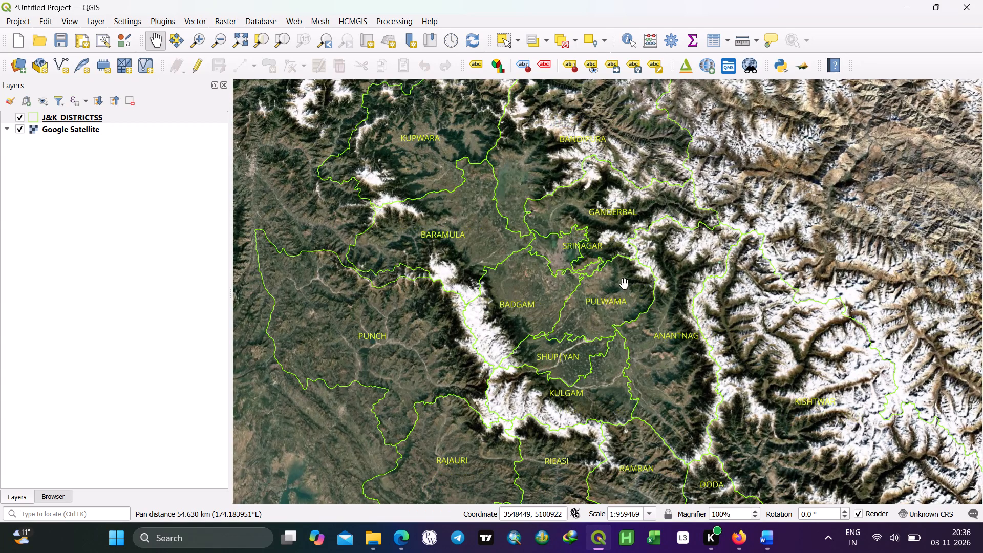
pyautogui.moveTo(624, 284); pyautogui.dragTo(591, 313)
pyautogui.scroll(-1, 591, 310)
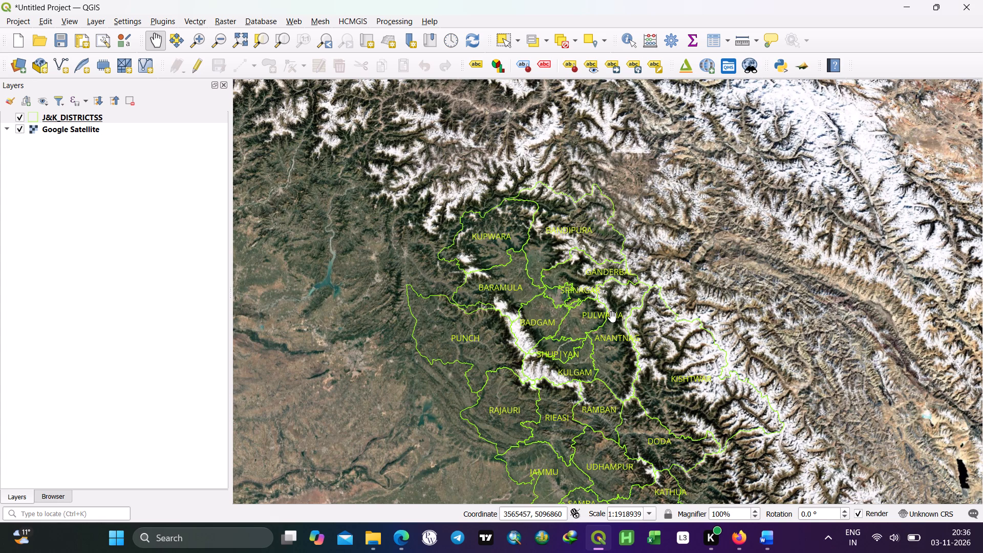
pyautogui.scroll(1, 540, 351)
pyautogui.scroll(-1, 540, 351)
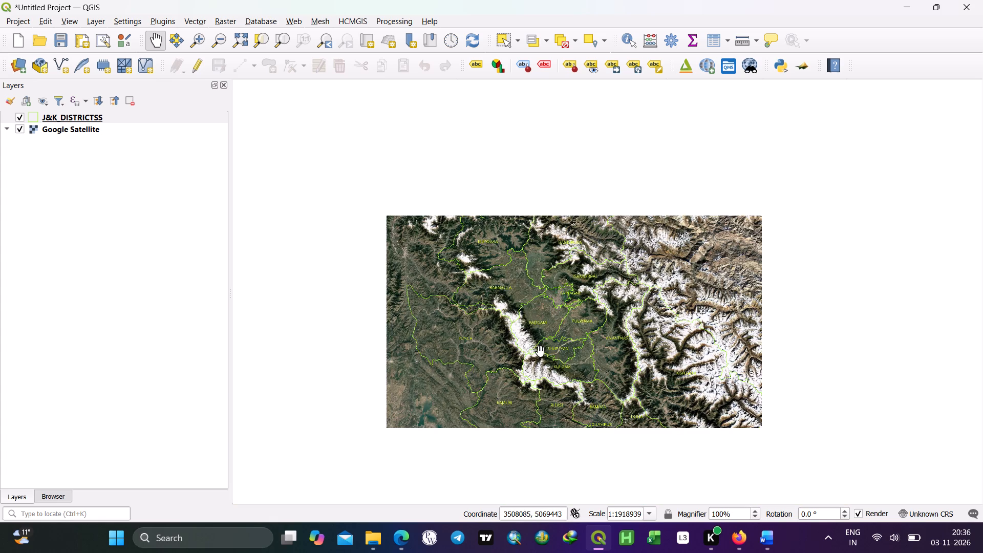
pyautogui.moveTo(594, 348); pyautogui.dragTo(519, 361)
pyautogui.scroll(1, 517, 359)
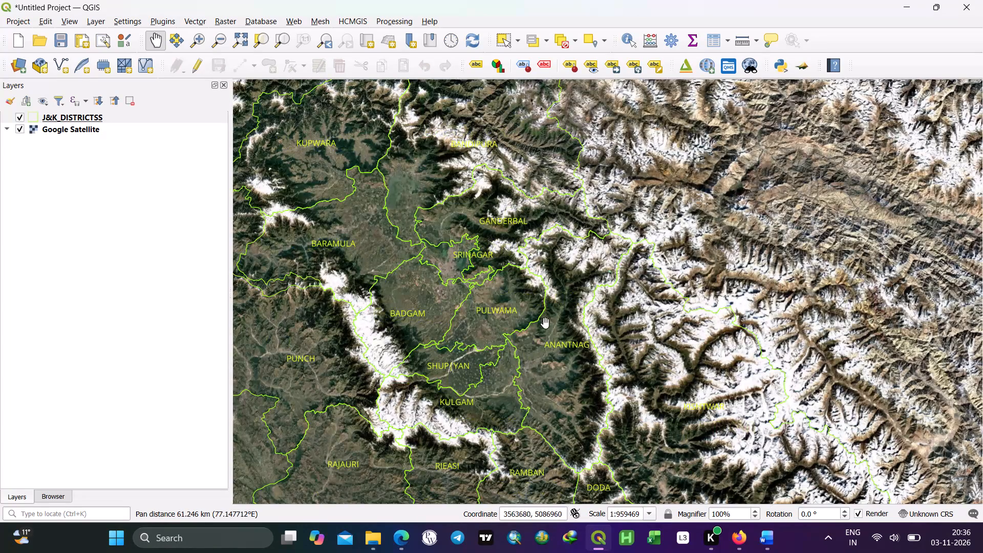
pyautogui.moveTo(549, 321); pyautogui.dragTo(568, 441)
pyautogui.scroll(-2, 658, 352)
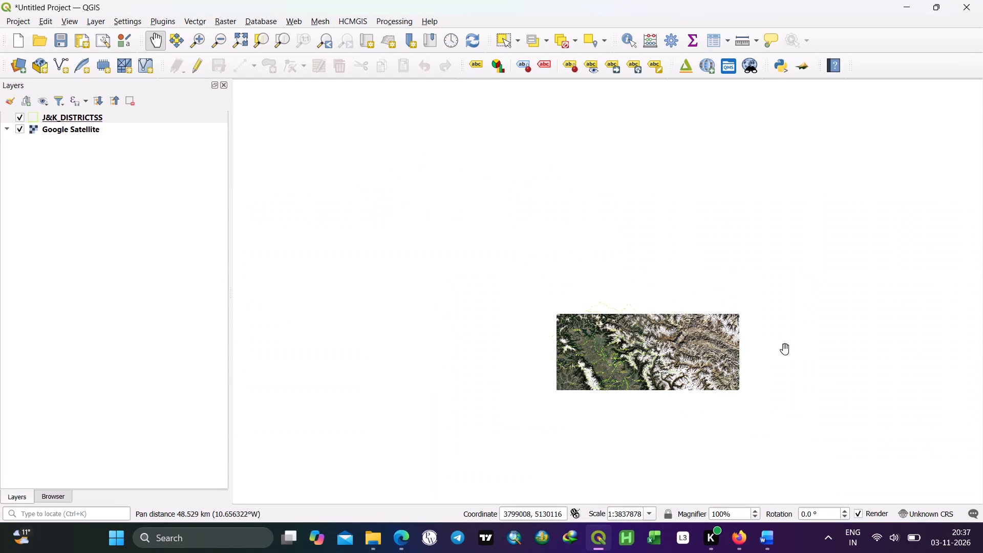
# Examine the full J&K district extent and the mountain terrain north of Kupwara and Bandipura.
pyautogui.moveTo(680, 409); pyautogui.dragTo(655, 300)
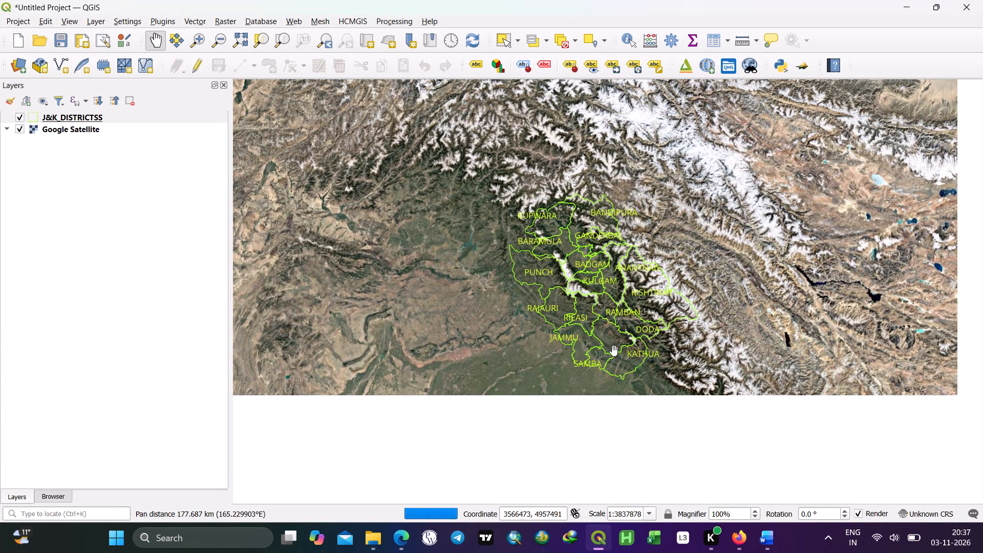
pyautogui.scroll(2, 581, 255)
pyautogui.moveTo(558, 257); pyautogui.dragTo(685, 459)
pyautogui.moveTo(634, 300); pyautogui.dragTo(607, 402)
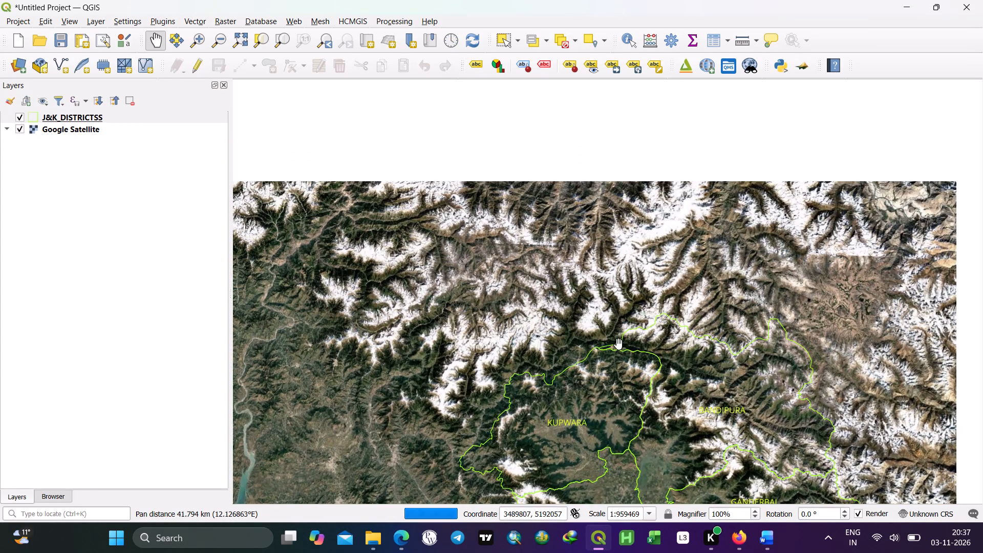
pyautogui.scroll(-1, 630, 331)
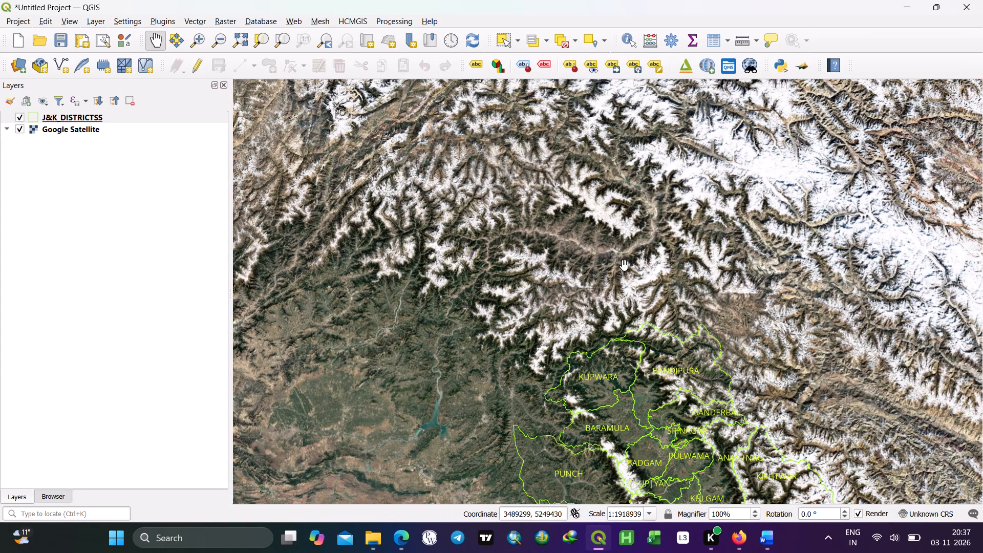
pyautogui.moveTo(629, 266); pyautogui.dragTo(673, 331)
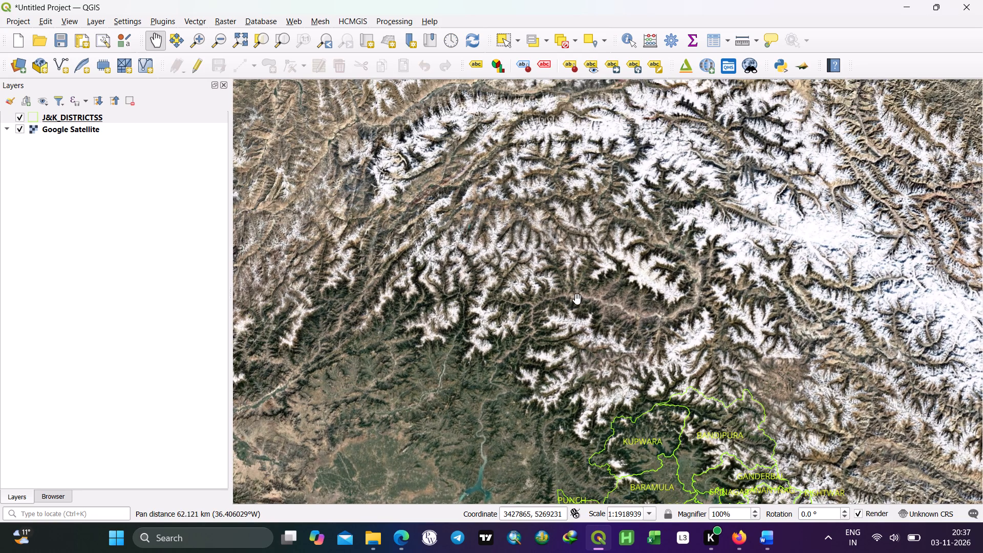
pyautogui.scroll(-1, 577, 299)
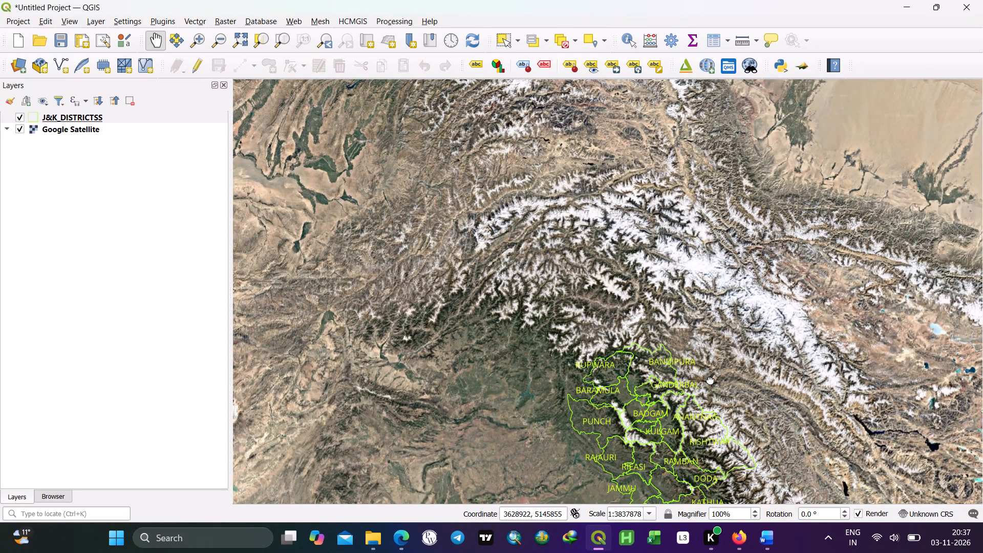
pyautogui.moveTo(710, 379); pyautogui.dragTo(650, 347)
pyautogui.scroll(2, 697, 312)
pyautogui.scroll(-1, 695, 311)
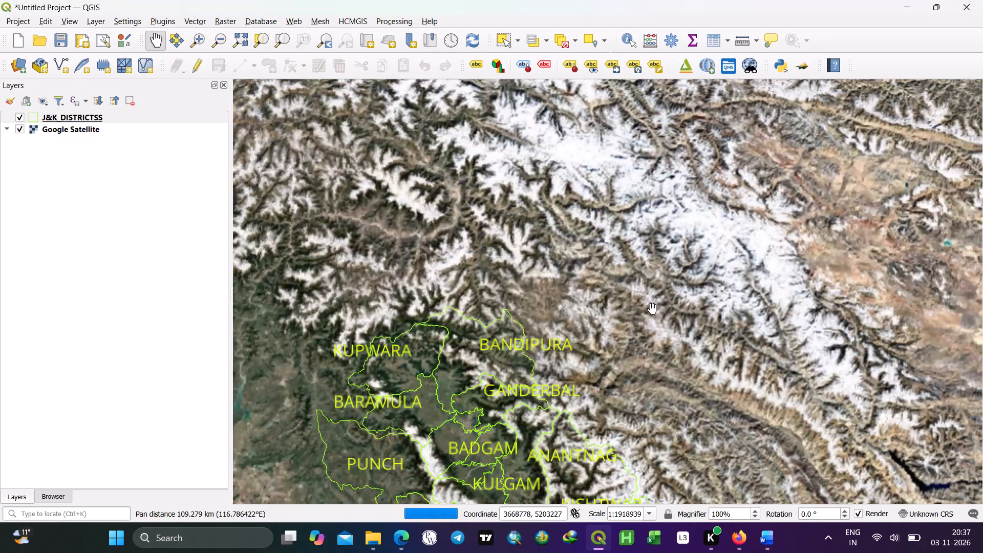
pyautogui.scroll(-1, 585, 300)
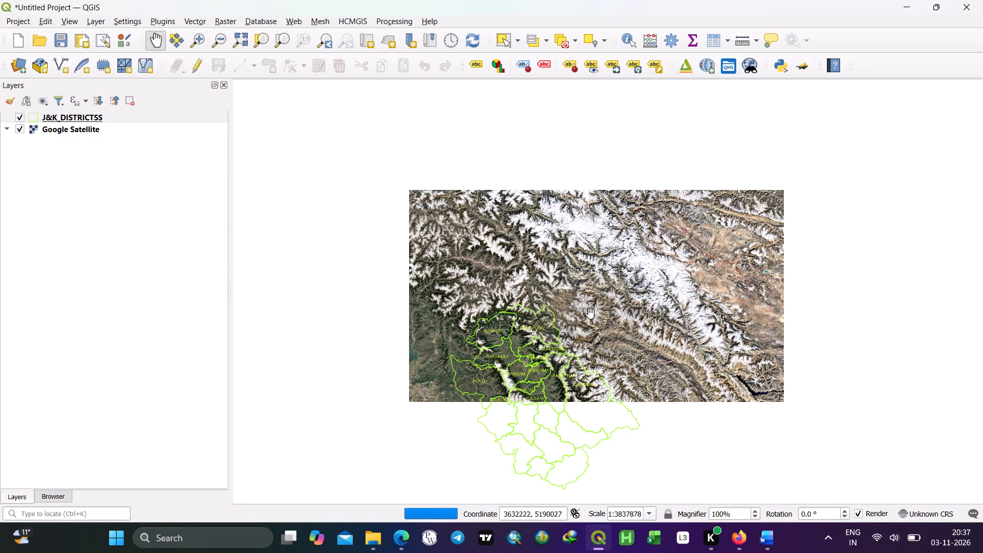
pyautogui.moveTo(571, 311); pyautogui.dragTo(618, 313)
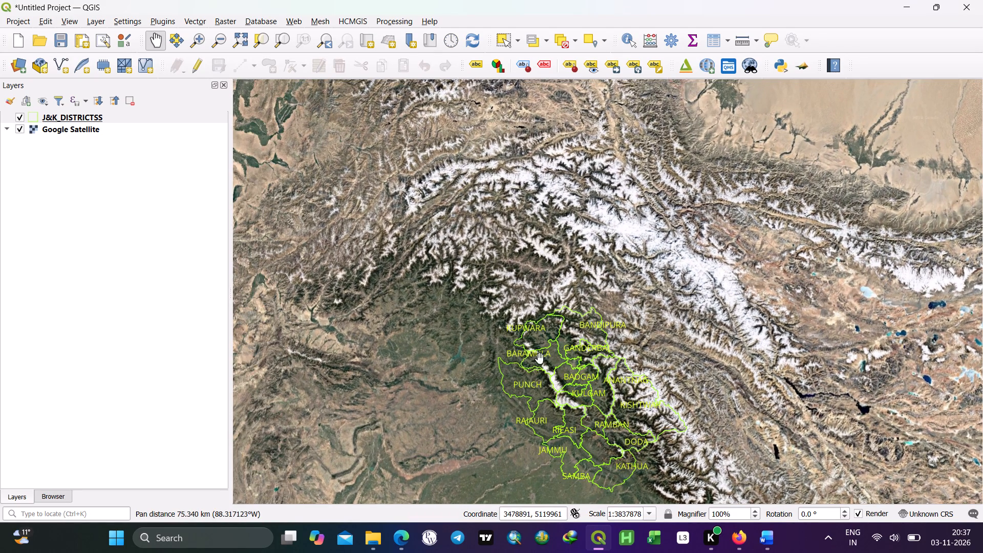
# Add the IND_adm3.shp shapefile from the IND_adm folder inside the gis folder to the map.
pyautogui.click(16, 496)
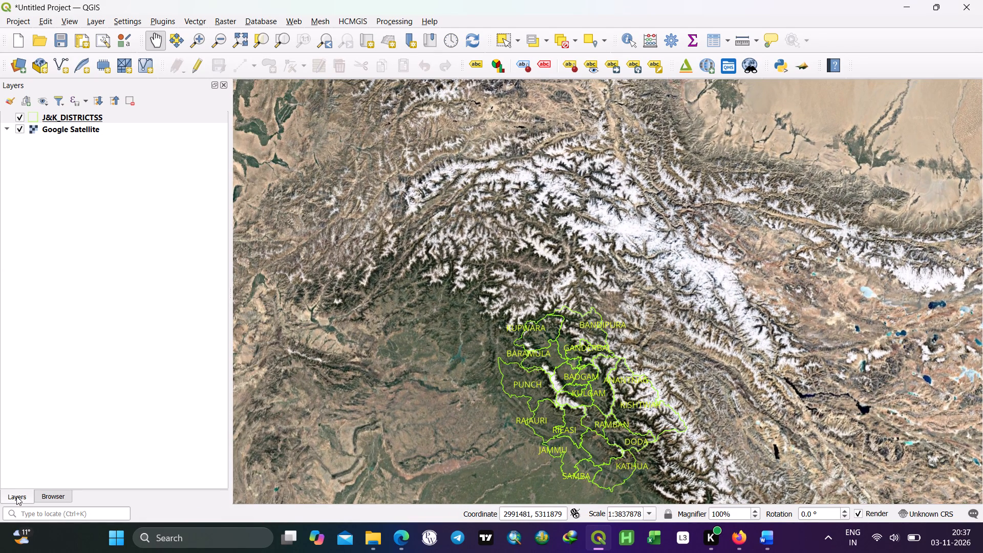
pyautogui.click(52, 499)
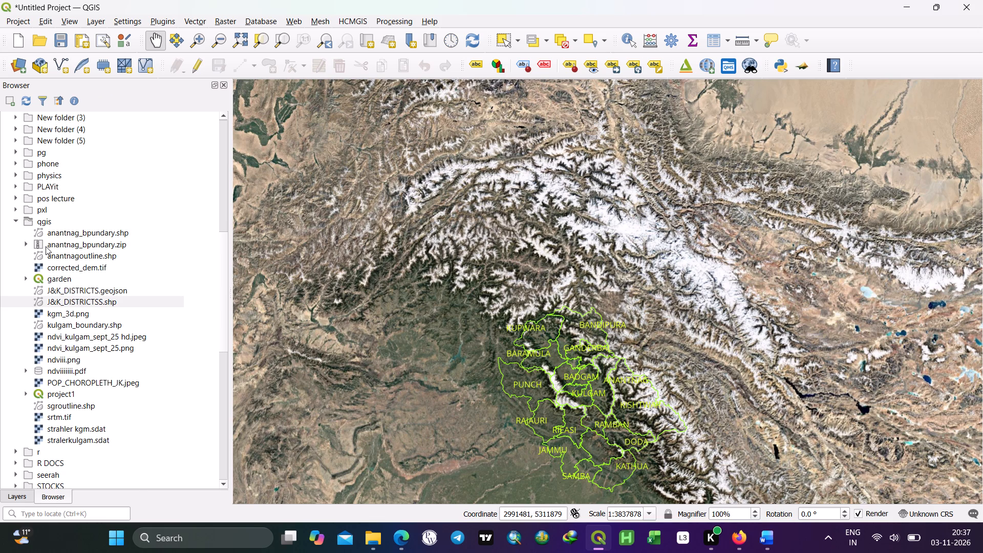
pyautogui.scroll(5, 46, 246)
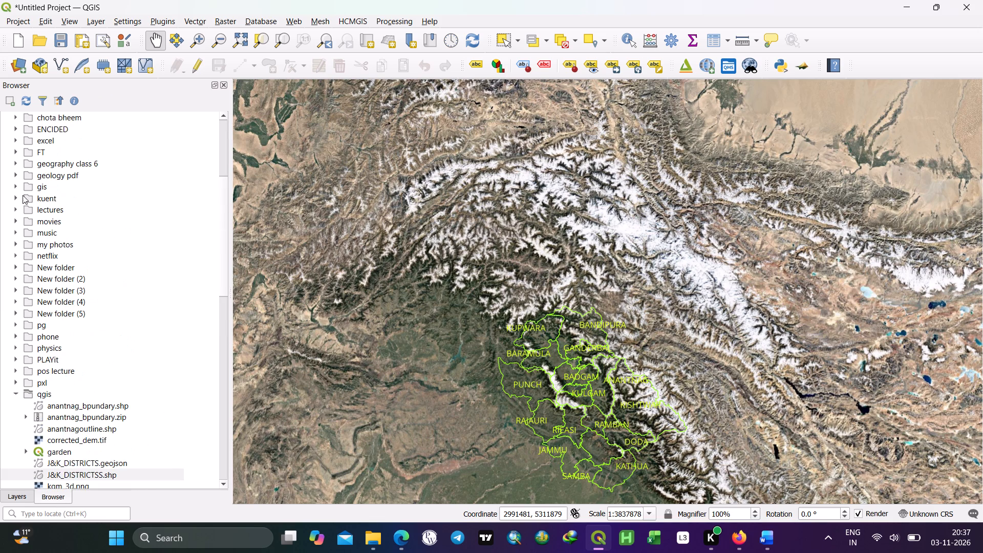
pyautogui.click(16, 185)
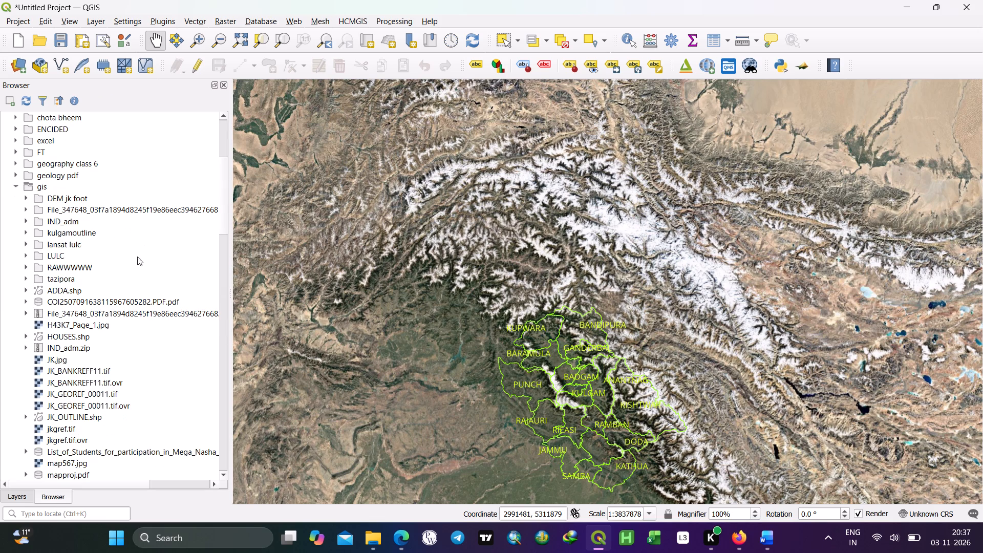
pyautogui.click(25, 222)
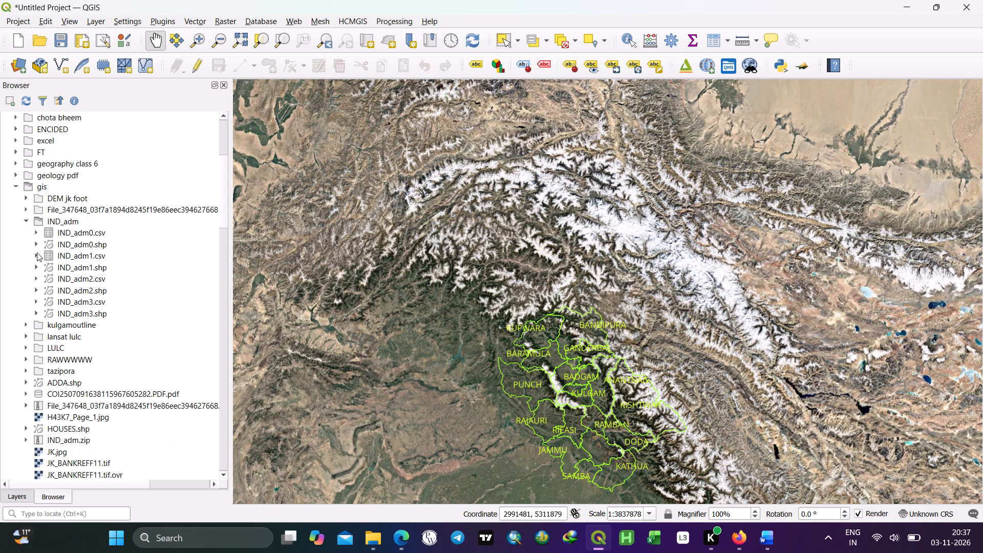
pyautogui.moveTo(80, 311); pyautogui.dragTo(86, 312)
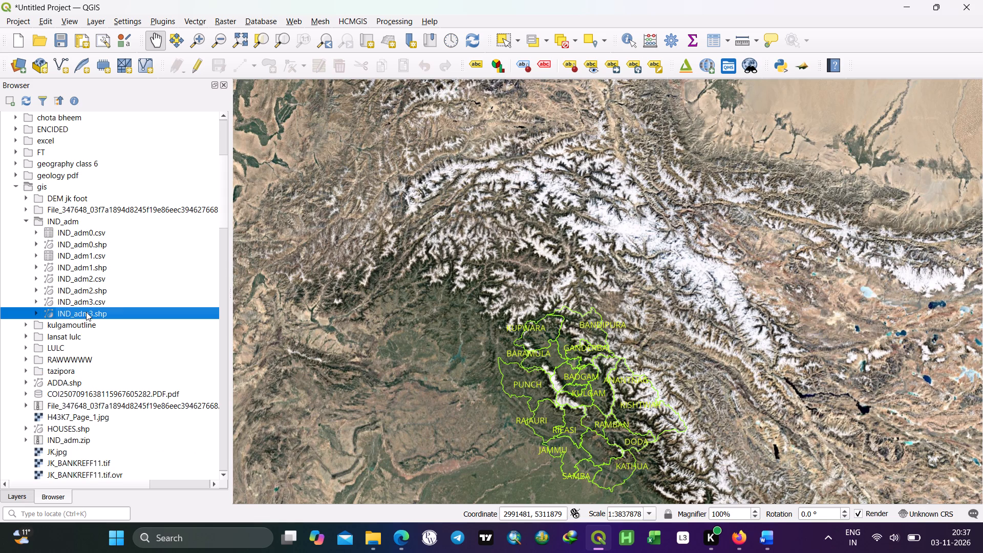
pyautogui.moveTo(86, 312); pyautogui.dragTo(530, 288)
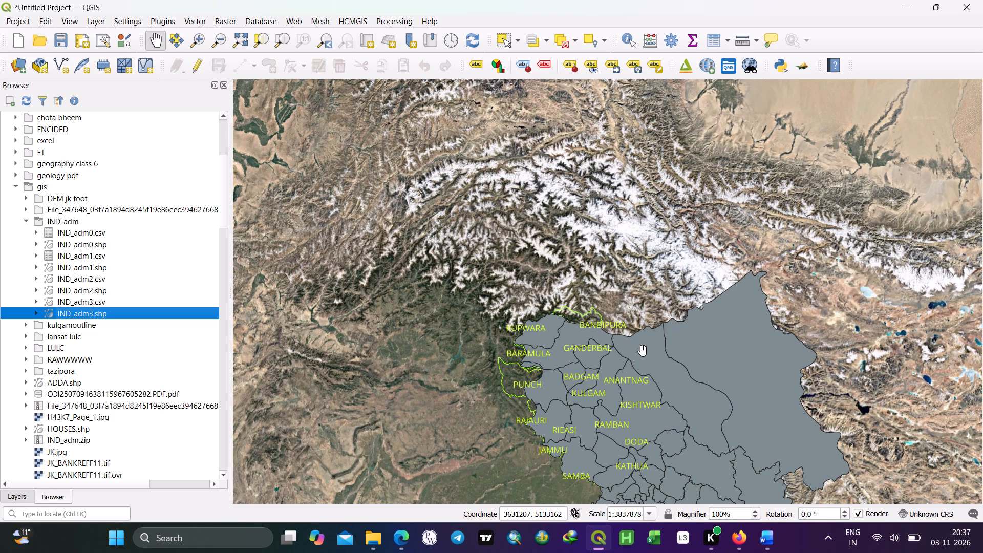
# Turn on labels for the IND_adm3 layer.
pyautogui.scroll(-1, 689, 352)
pyautogui.moveTo(679, 373); pyautogui.dragTo(655, 351)
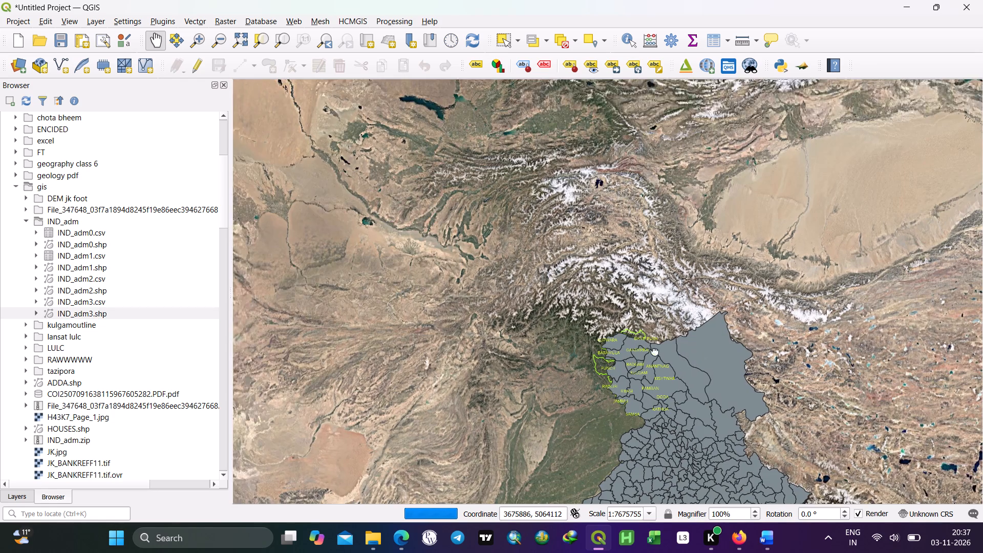
pyautogui.moveTo(655, 351); pyautogui.dragTo(560, 316)
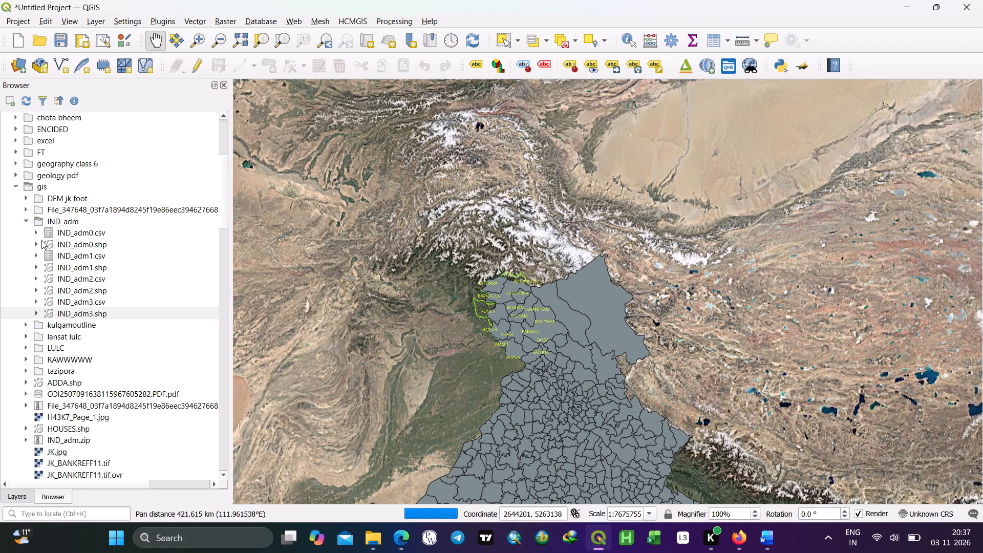
pyautogui.click(37, 315)
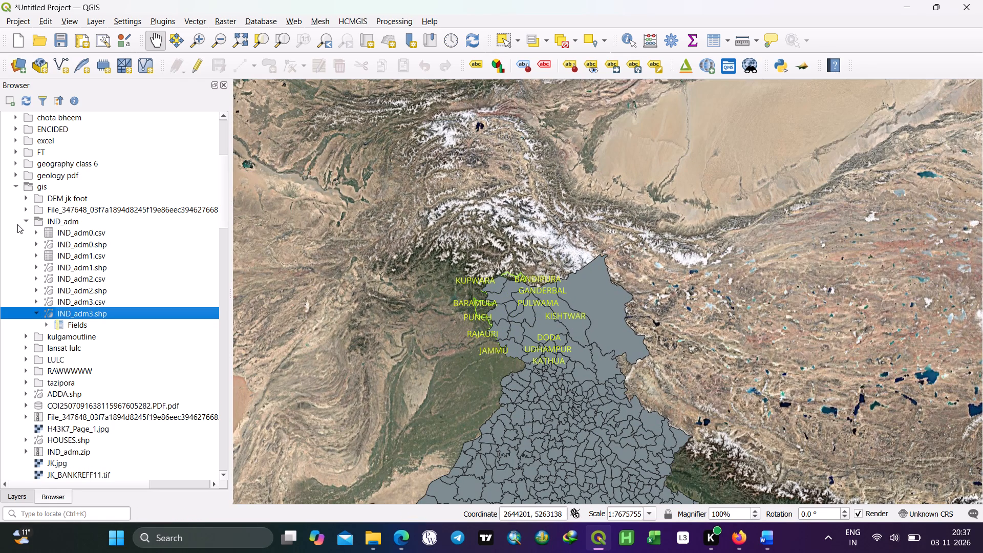
pyautogui.click(20, 491)
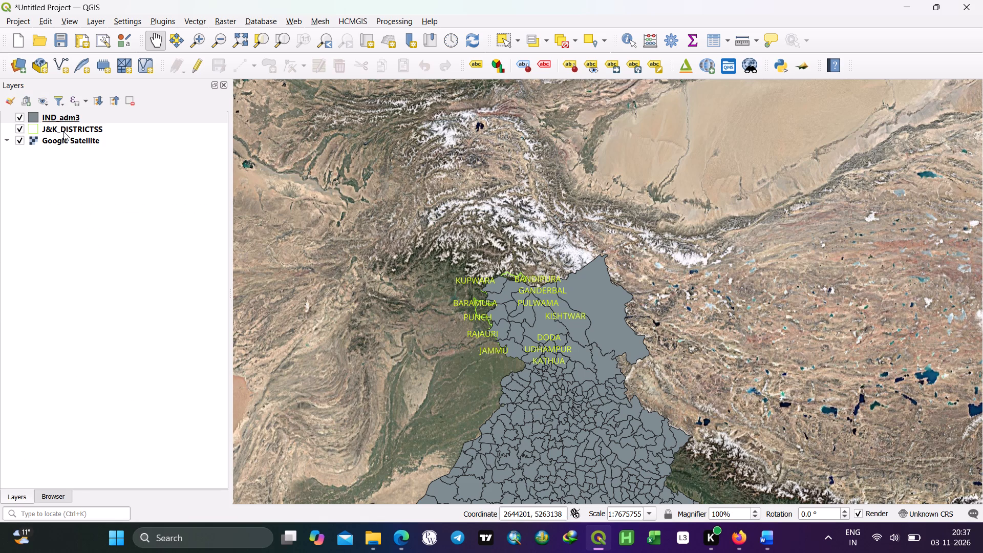
pyautogui.rightClick(60, 119)
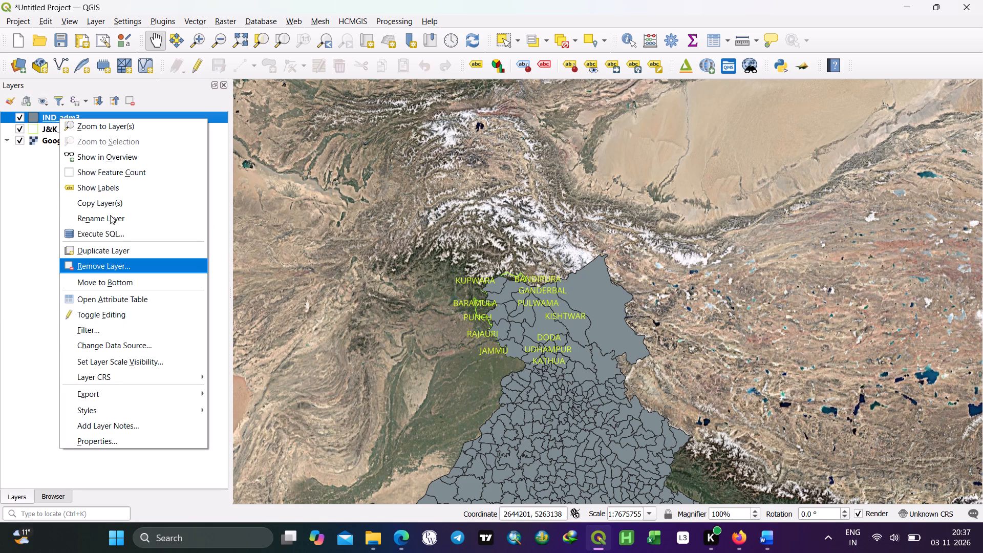
pyautogui.click(97, 187)
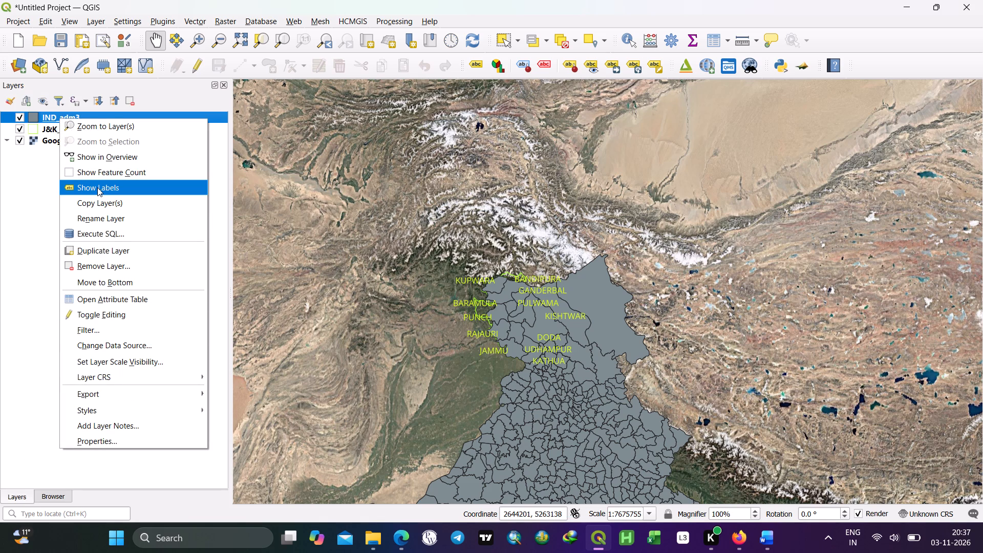
pyautogui.scroll(1, 579, 321)
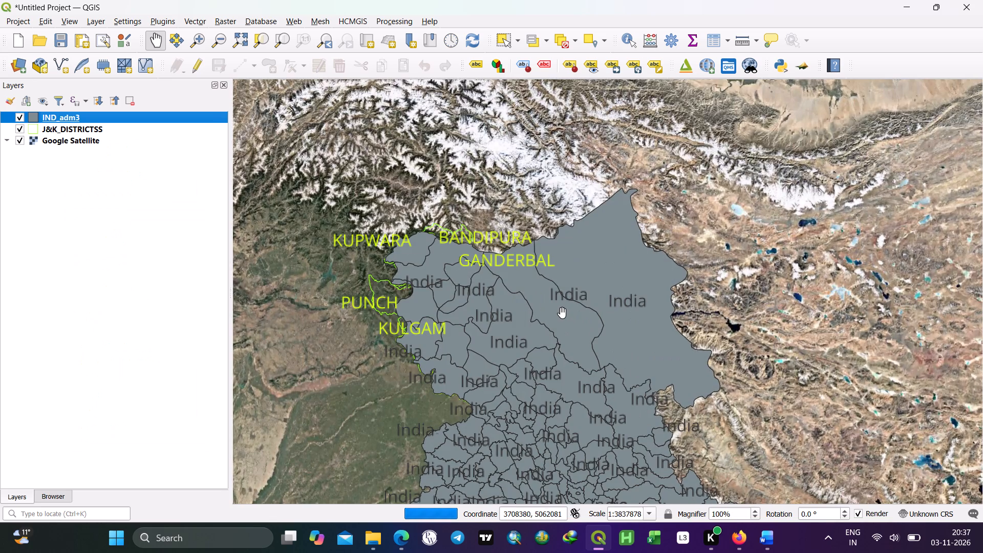
# Turn off the labels of the IND_adm3 layer.
pyautogui.scroll(1, 562, 313)
pyautogui.scroll(-1, 467, 271)
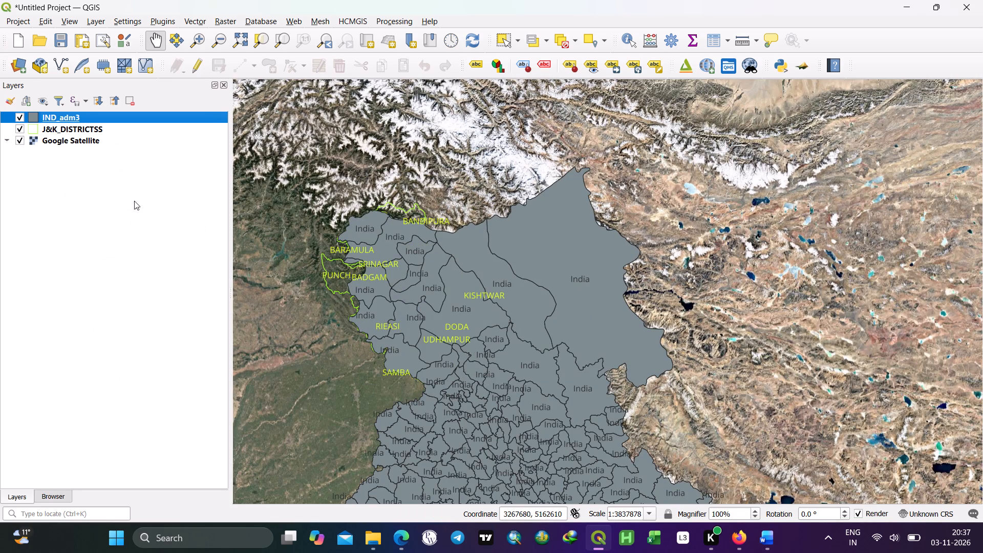
pyautogui.rightClick(48, 117)
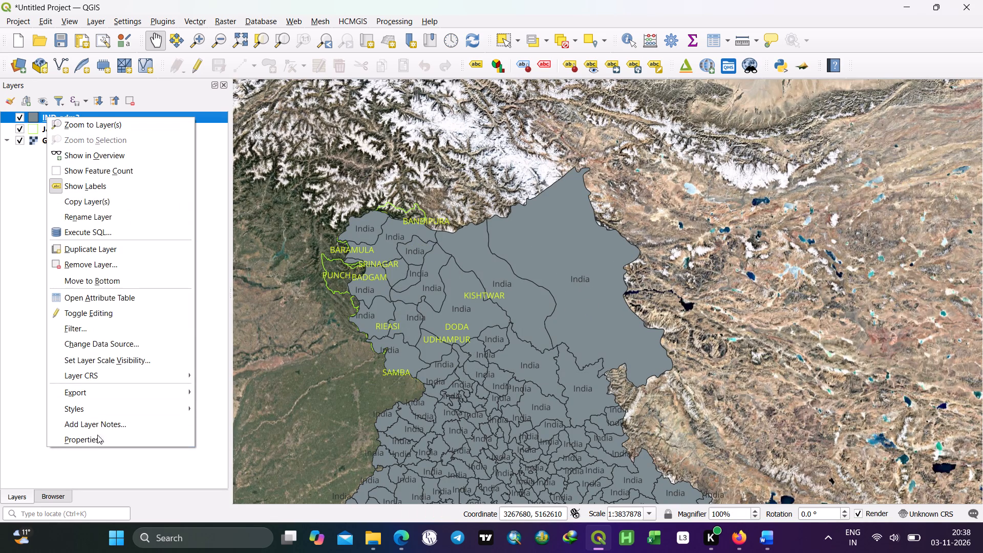
pyautogui.click(80, 187)
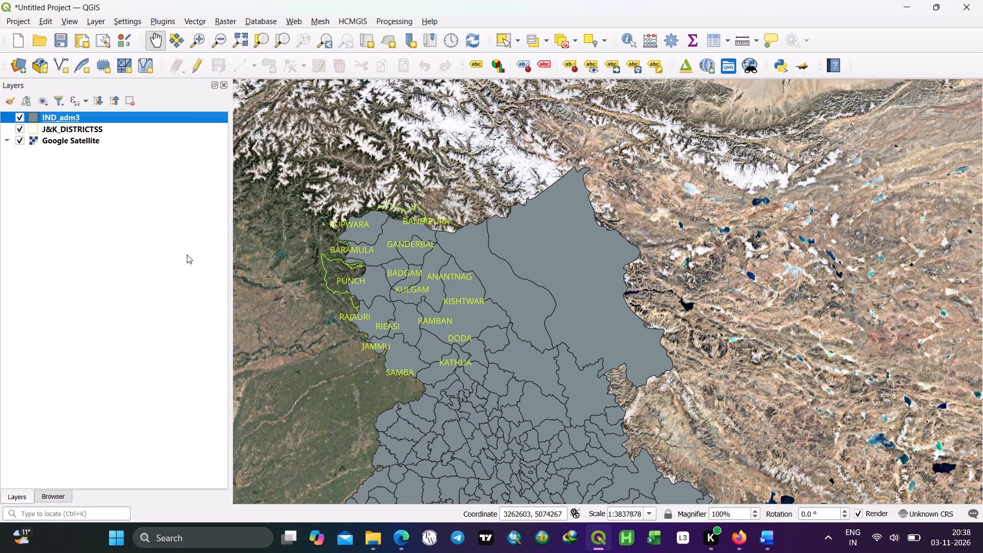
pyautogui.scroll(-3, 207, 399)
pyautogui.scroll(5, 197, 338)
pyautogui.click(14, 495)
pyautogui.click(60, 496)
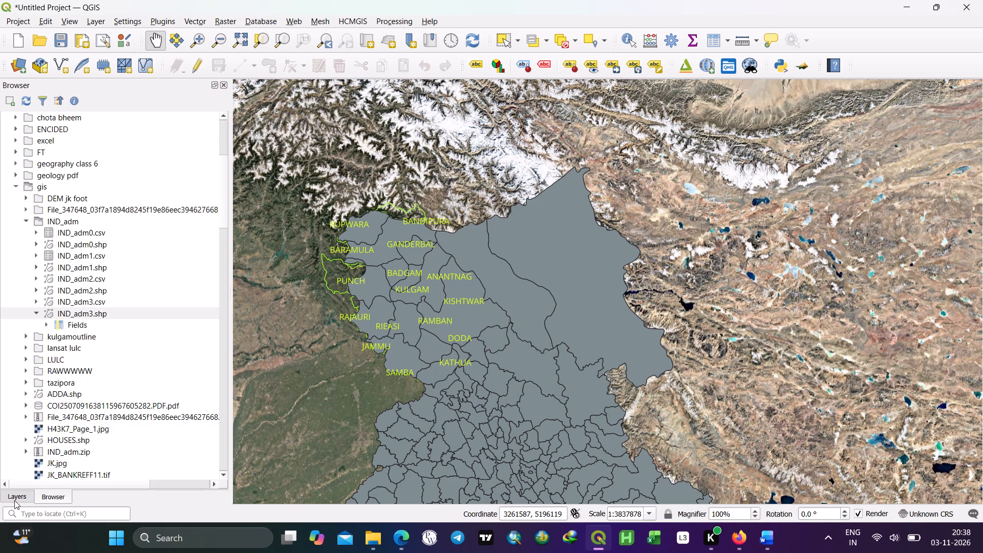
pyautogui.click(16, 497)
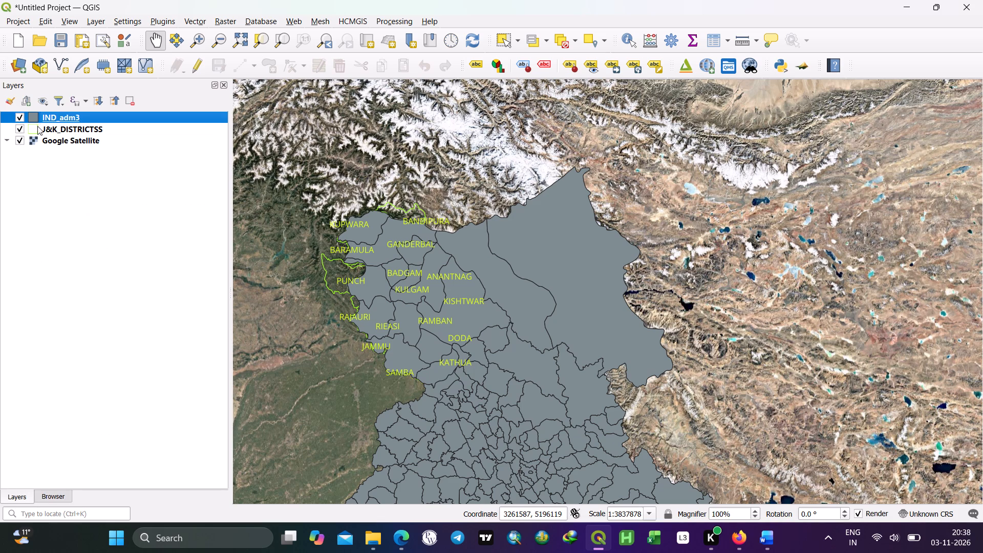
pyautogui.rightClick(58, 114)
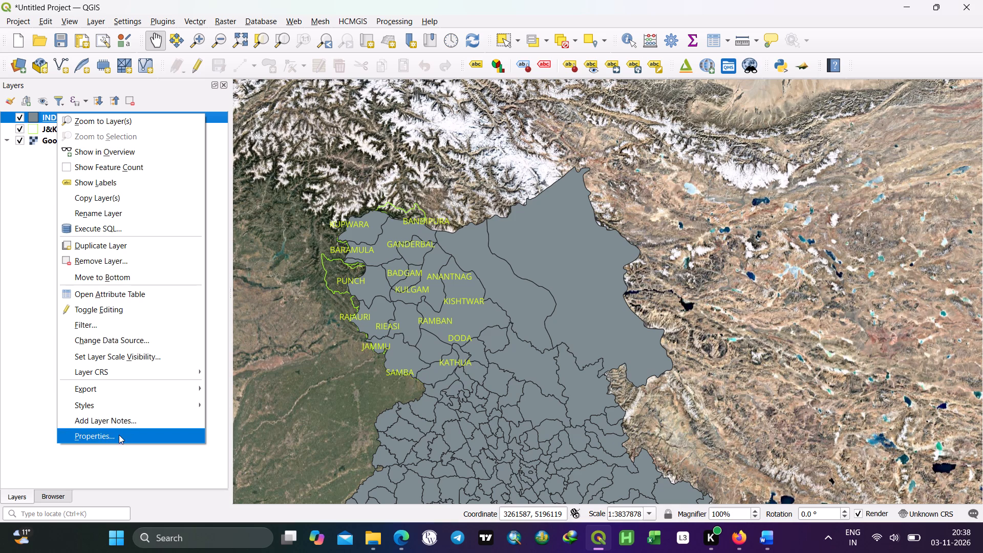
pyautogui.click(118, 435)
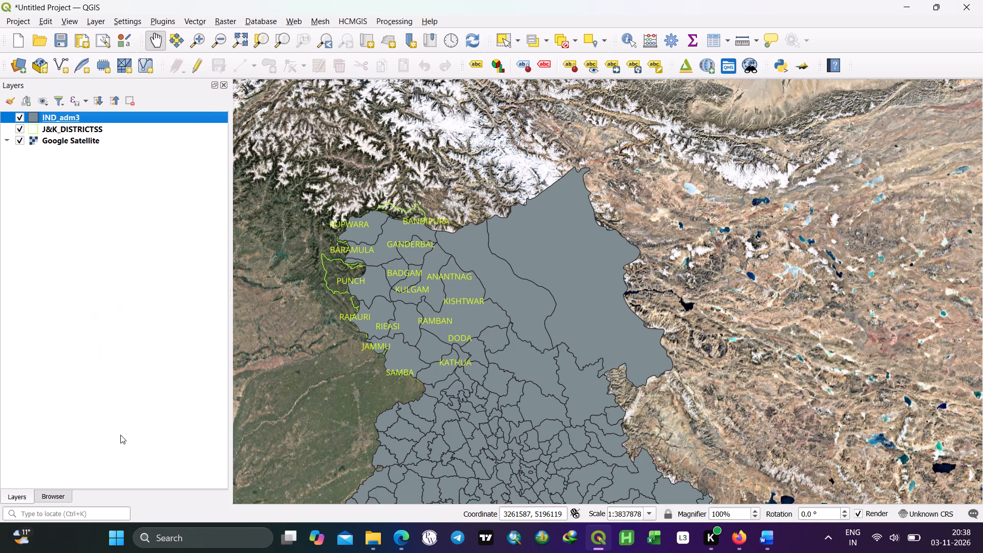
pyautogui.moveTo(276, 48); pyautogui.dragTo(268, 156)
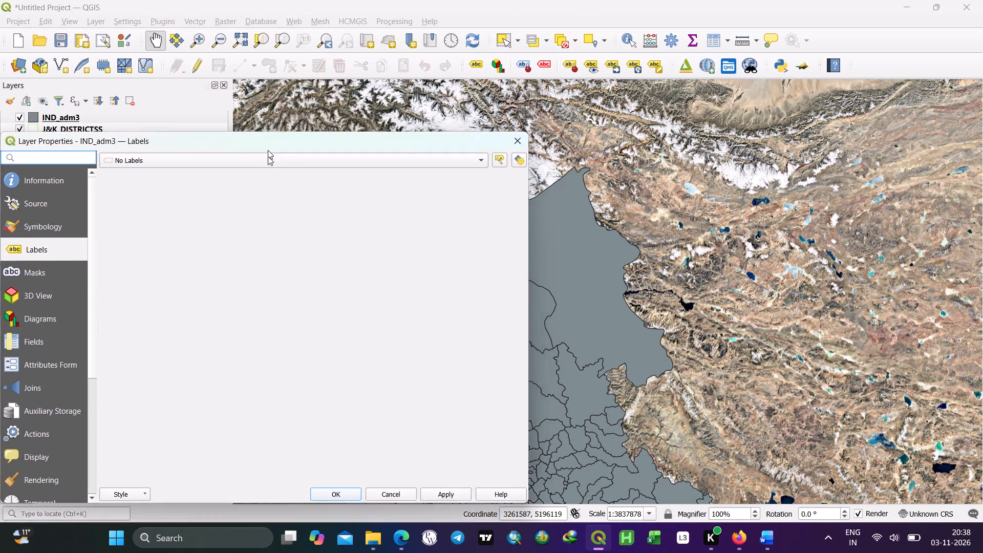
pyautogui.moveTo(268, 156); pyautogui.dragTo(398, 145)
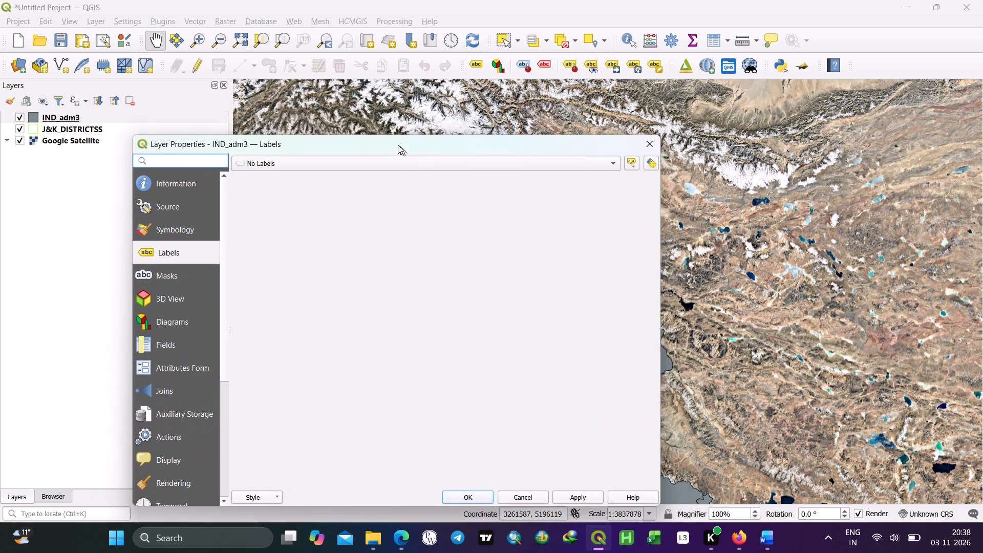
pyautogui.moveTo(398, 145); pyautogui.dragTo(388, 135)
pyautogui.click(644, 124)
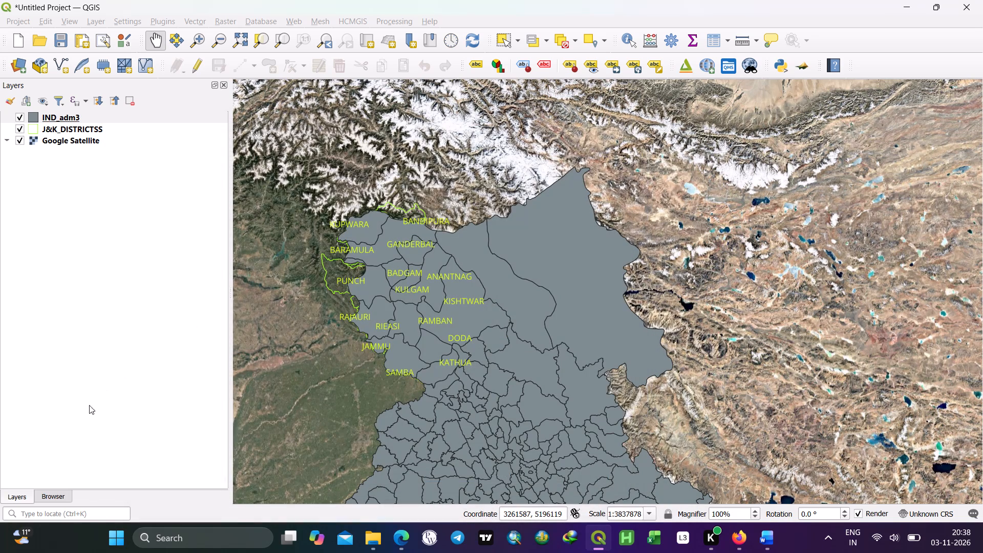
# Browse the files in the gis folder, including the contents of its File_347648 subfolder.
pyautogui.click(9, 495)
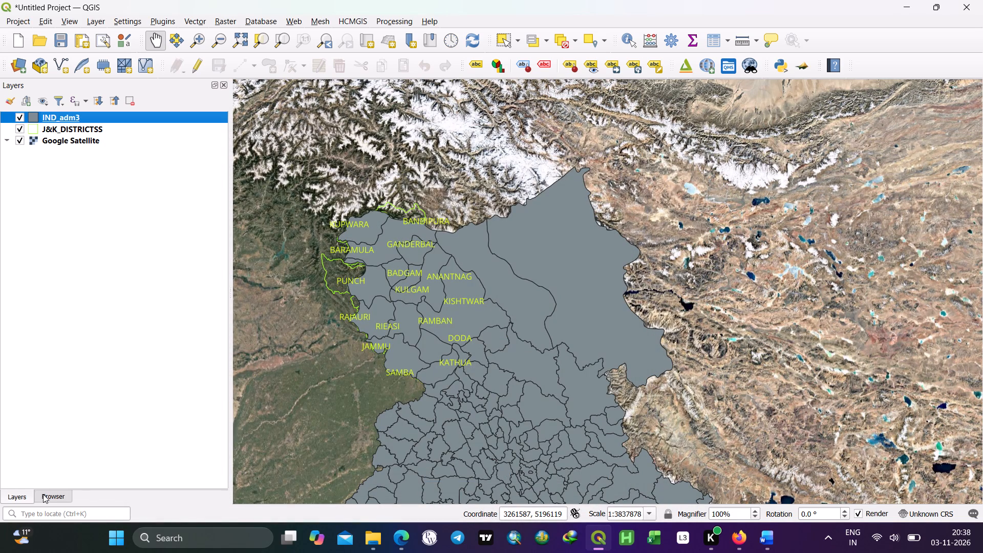
pyautogui.click(43, 494)
pyautogui.scroll(-2, 24, 306)
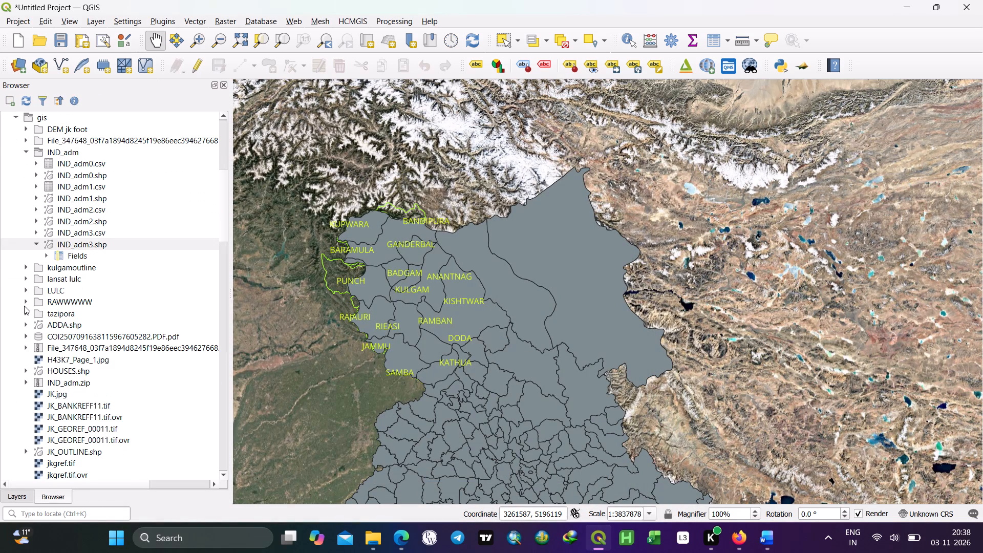
pyautogui.scroll(-3, 29, 310)
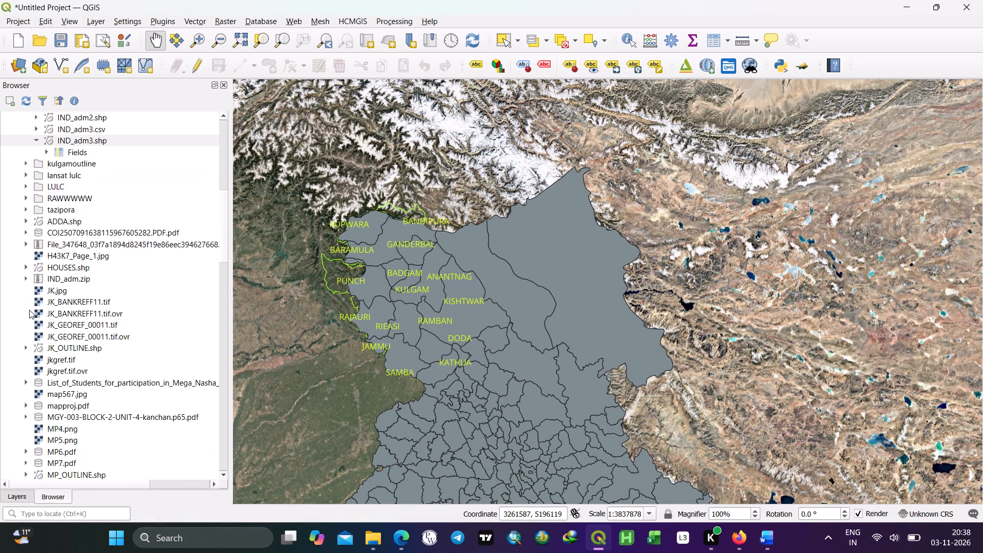
pyautogui.scroll(-6, 29, 310)
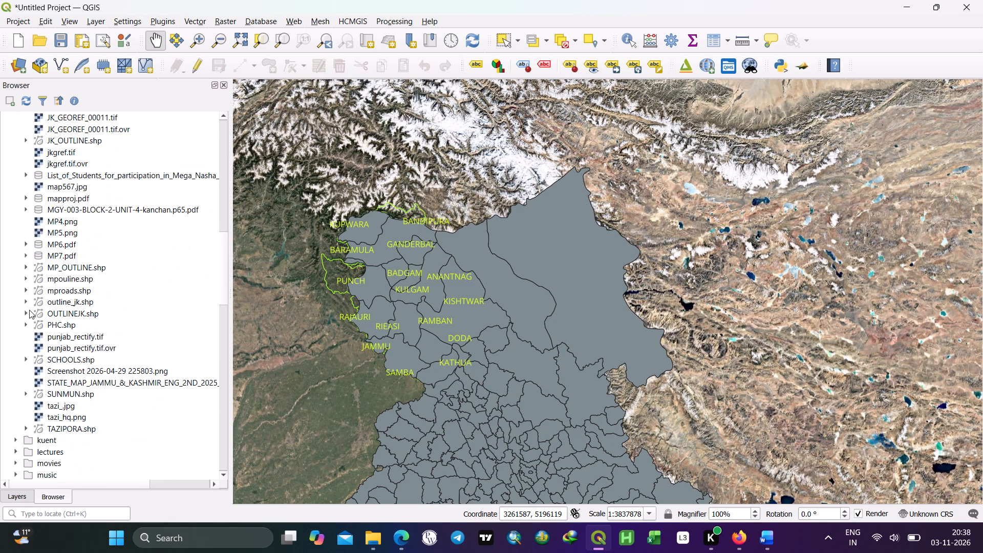
pyautogui.scroll(14, 29, 310)
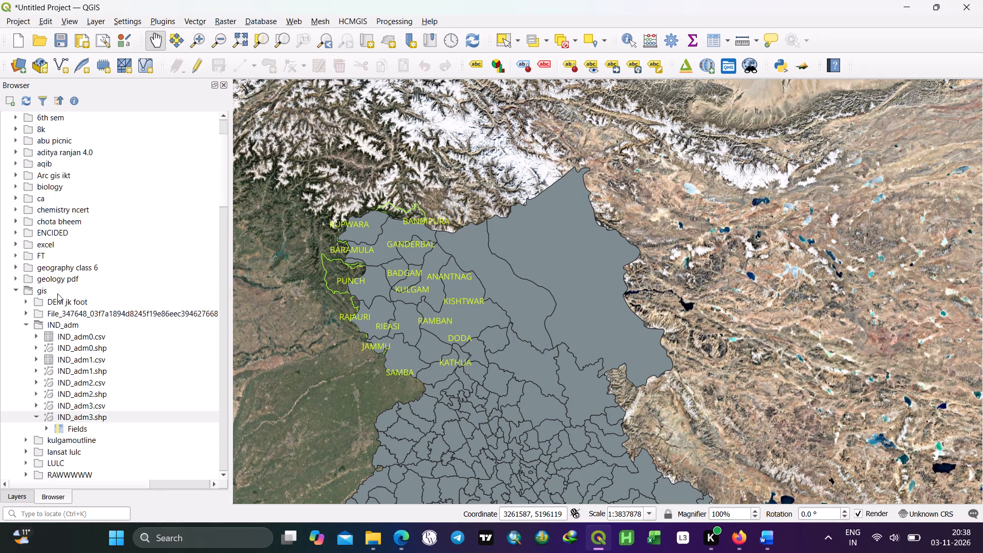
pyautogui.click(25, 312)
pyautogui.scroll(-1, 31, 314)
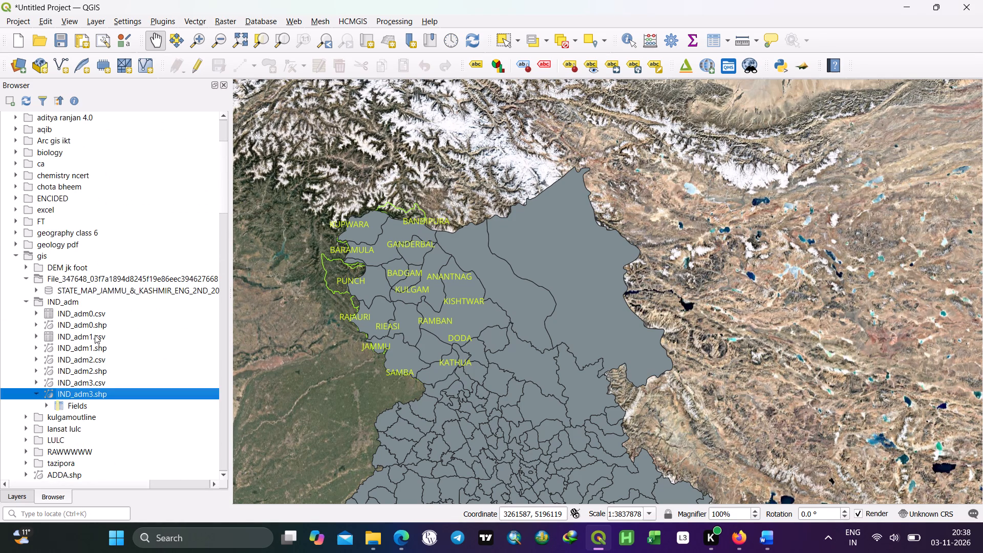
pyautogui.scroll(-3, 95, 335)
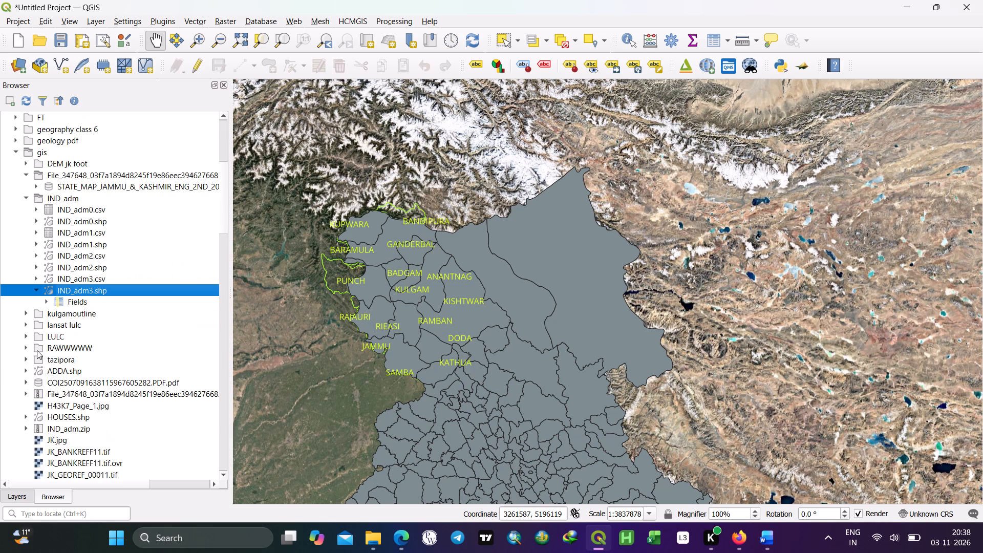
# Expand the RAWWWWW folder inside gis and look through its files and the remaining gis shapefiles and rasters.
pyautogui.click(26, 348)
pyautogui.scroll(-4, 67, 344)
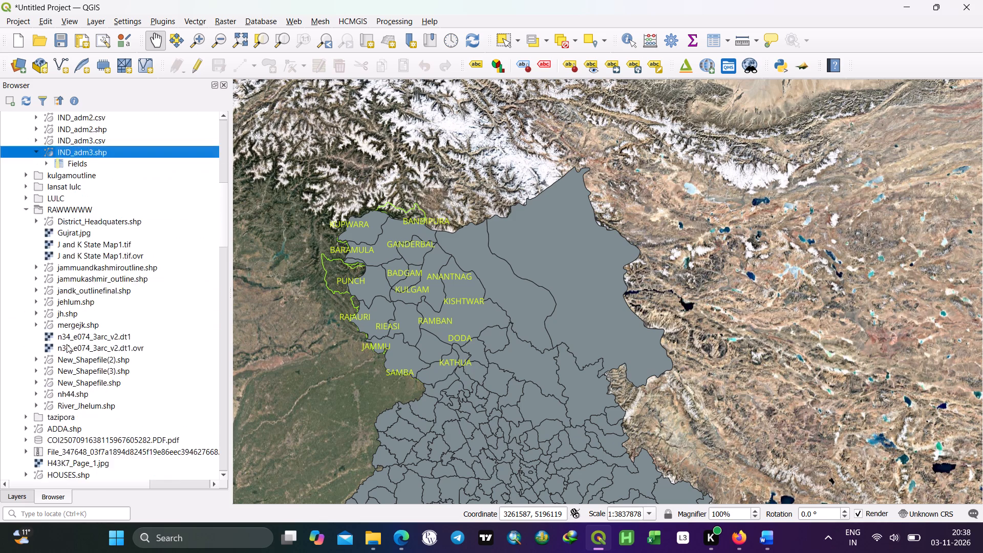
pyautogui.scroll(-7, 67, 344)
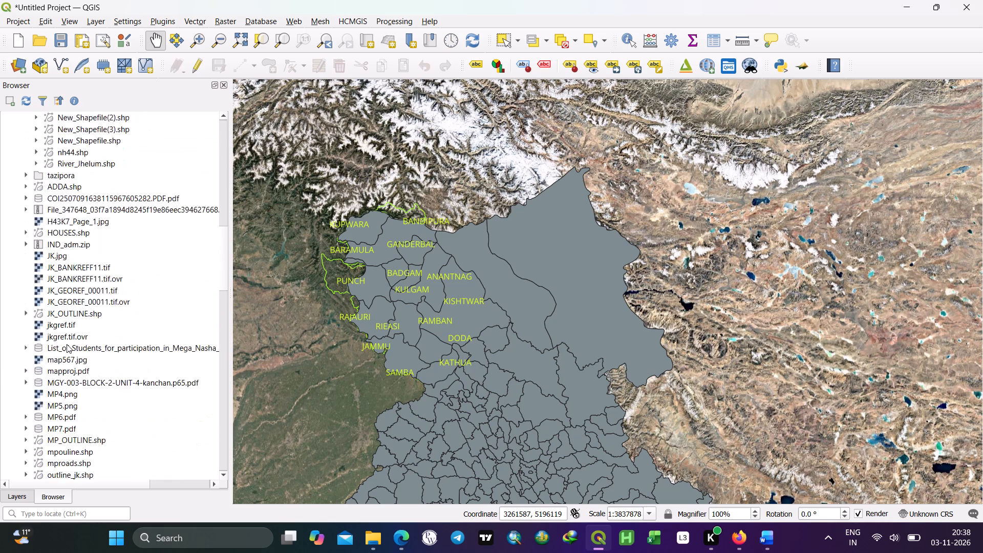
pyautogui.scroll(-5, 67, 344)
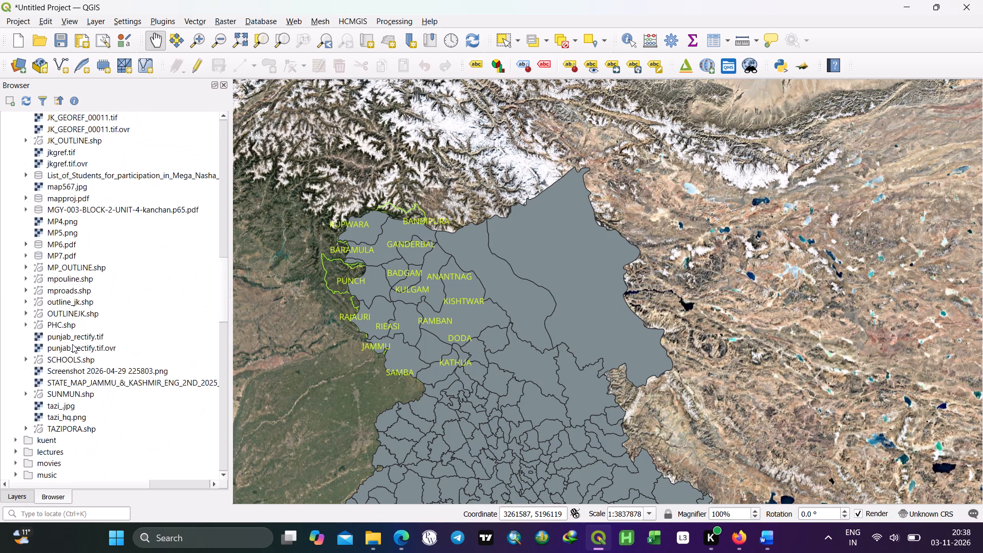
pyautogui.scroll(7, 73, 344)
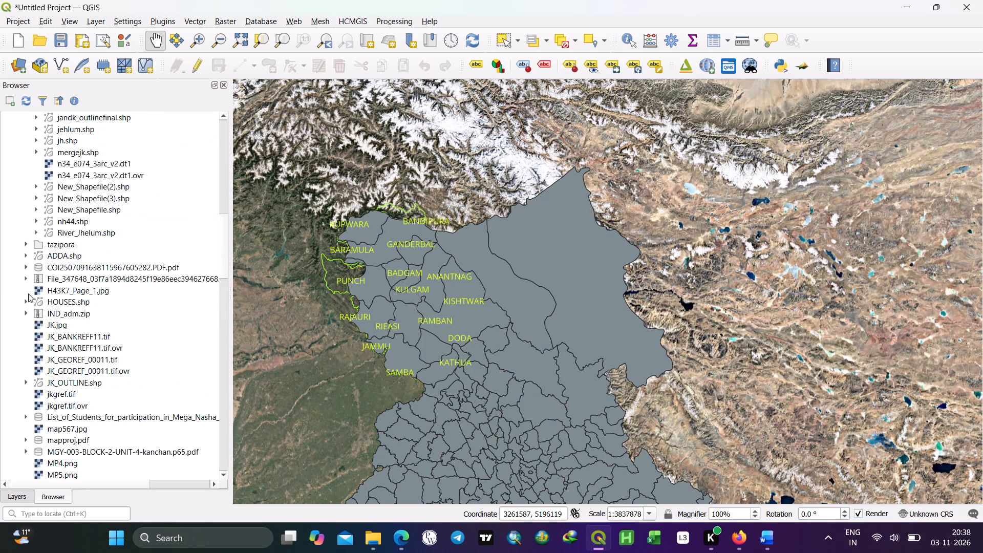
pyautogui.scroll(-3, 51, 409)
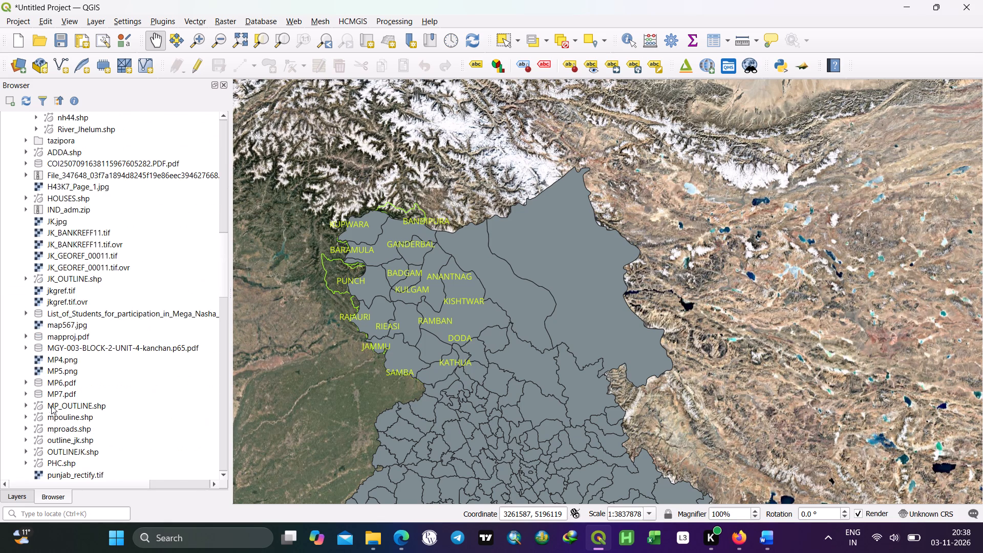
pyautogui.scroll(3, 51, 405)
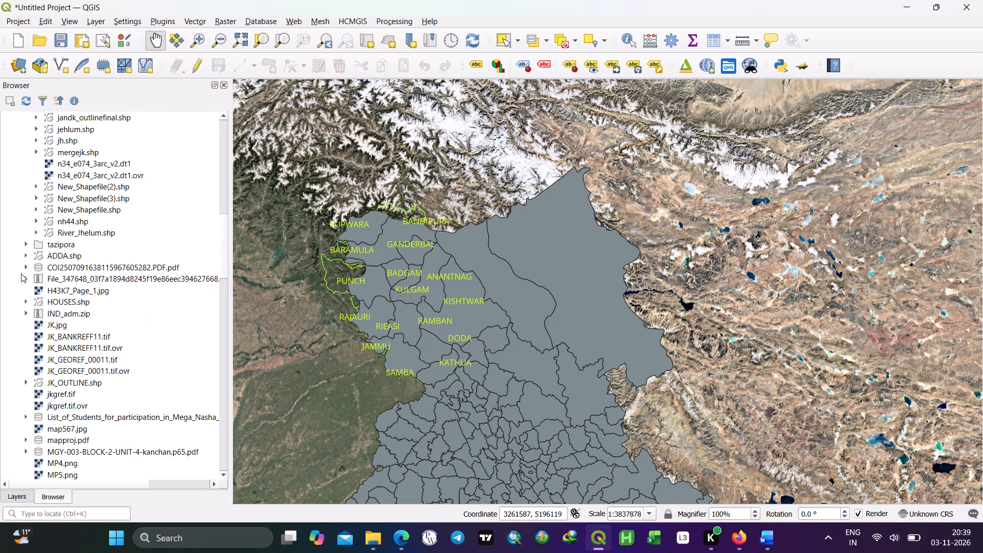
# Look through the shapefiles in the tazipora folder alongside those in RAWWWWW, and collapse the tazipora folder.
pyautogui.click(25, 245)
pyautogui.scroll(4, 100, 257)
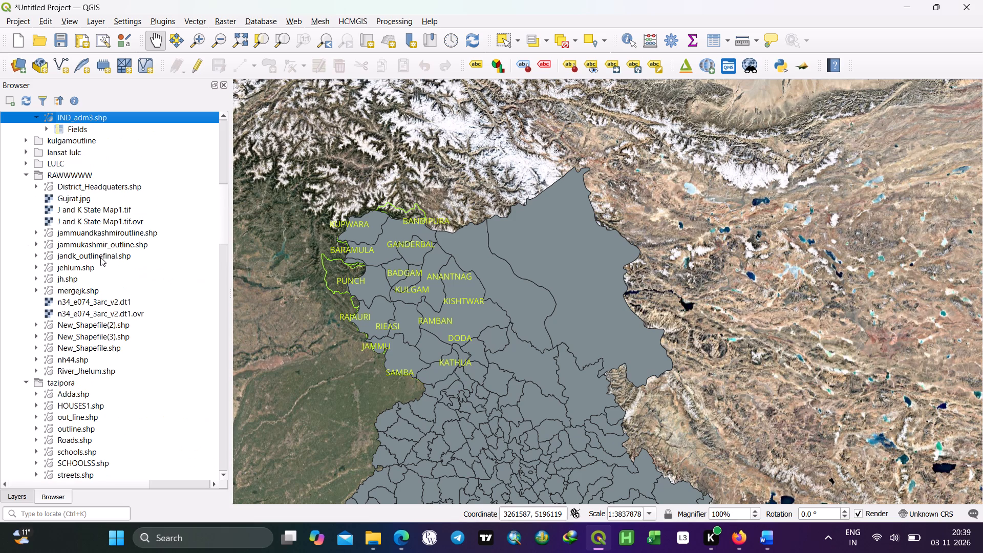
pyautogui.scroll(2, 100, 257)
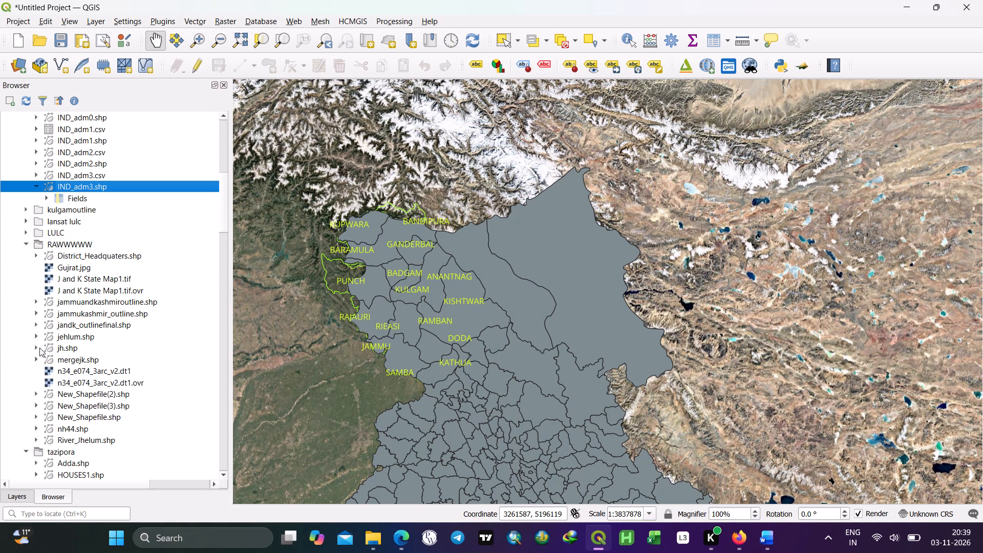
pyautogui.scroll(-2, 61, 325)
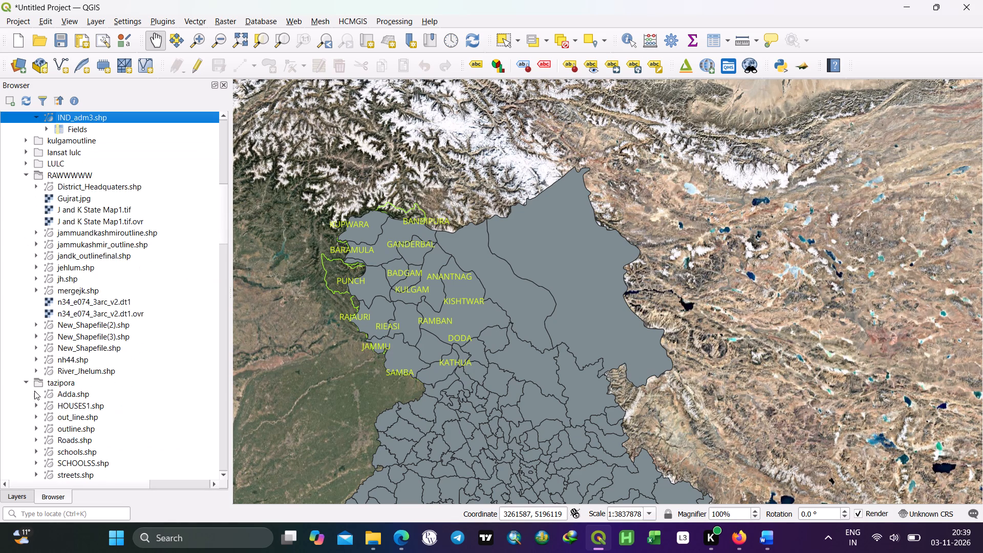
pyautogui.click(25, 382)
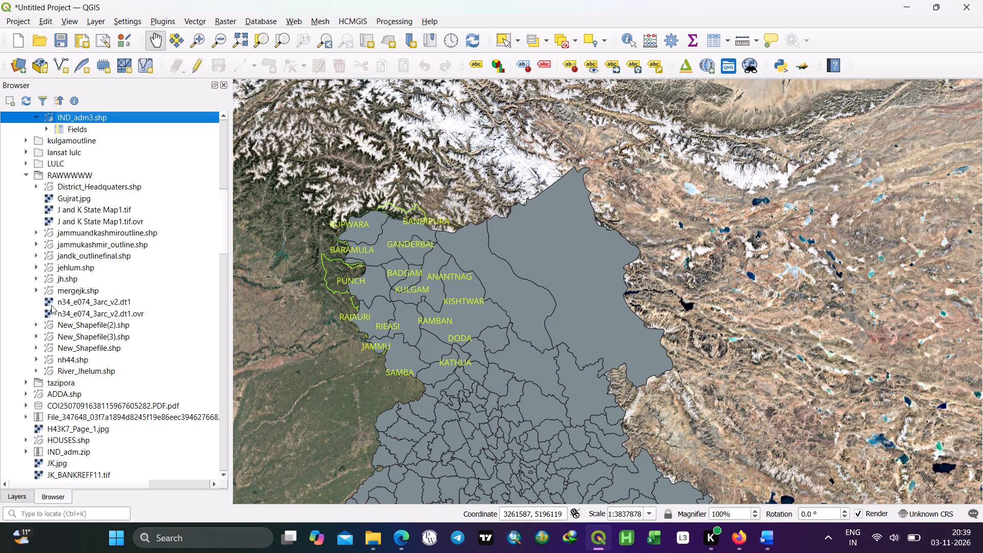
# Expand the LULC folder inside gis and look through its composite folders and files alongside those in RAWWWWW.
pyautogui.scroll(1, 48, 287)
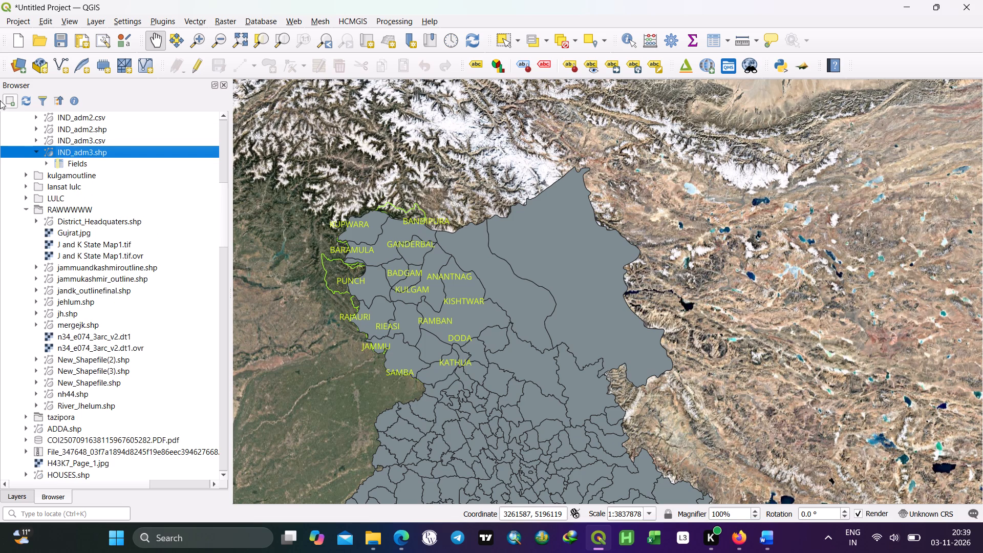
pyautogui.click(26, 212)
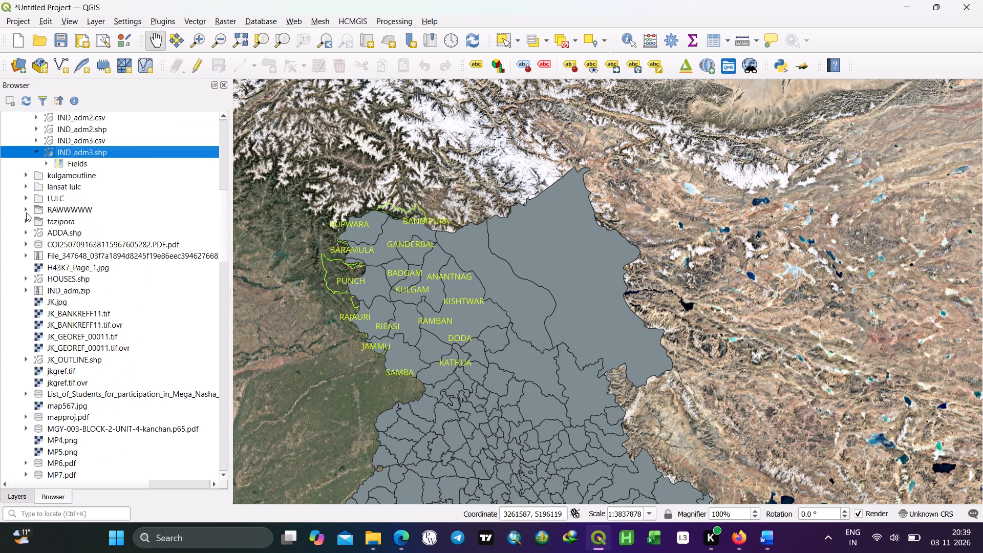
pyautogui.click(26, 212)
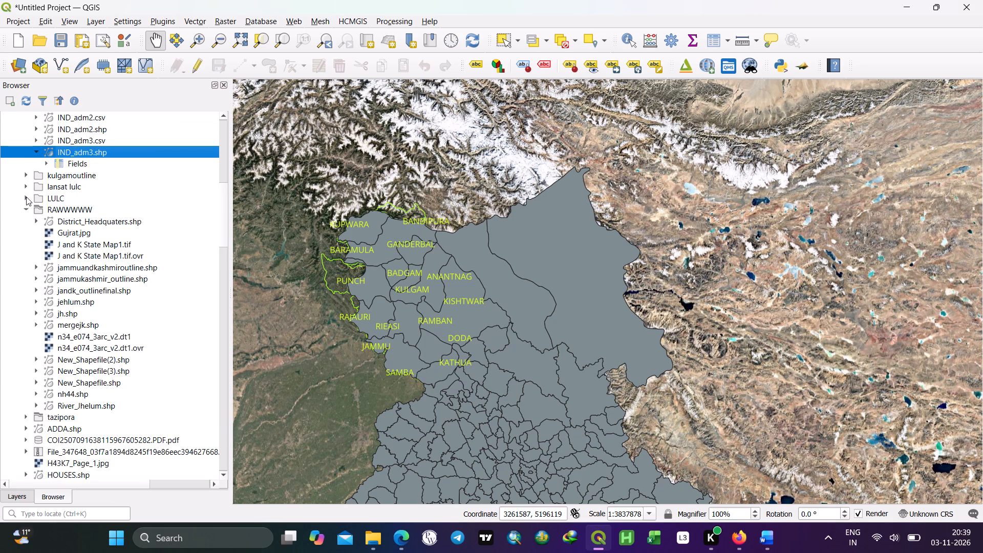
pyautogui.click(26, 197)
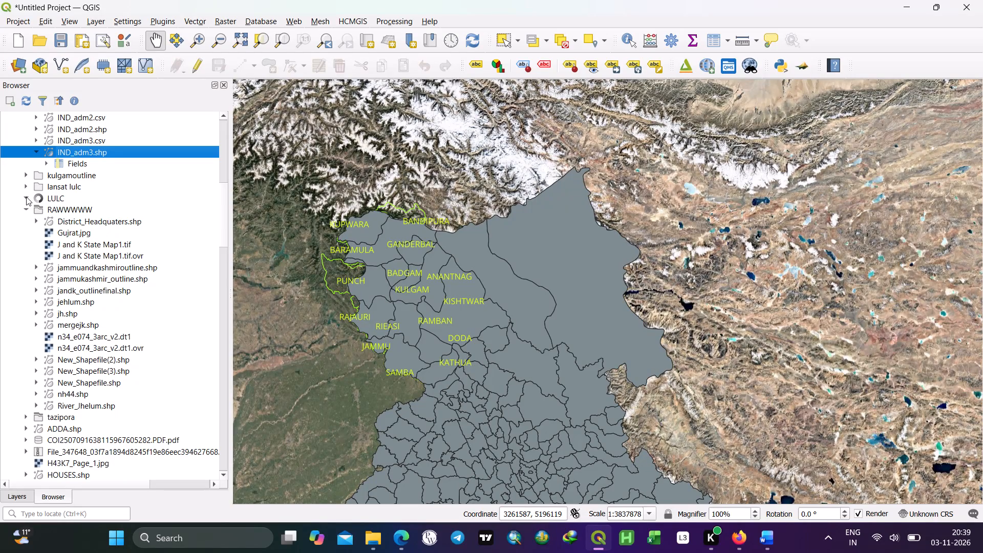
pyautogui.scroll(-1, 51, 216)
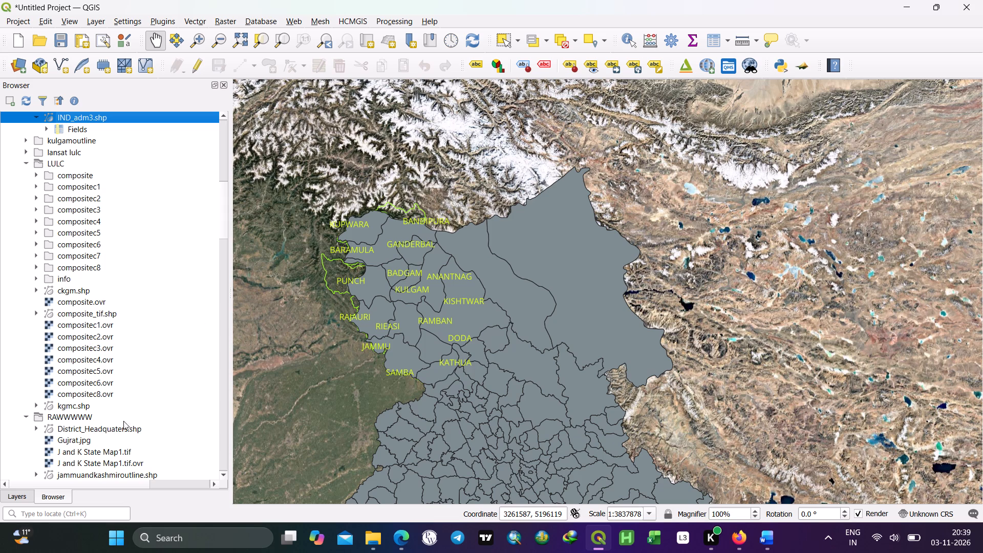
pyautogui.scroll(-2, 91, 374)
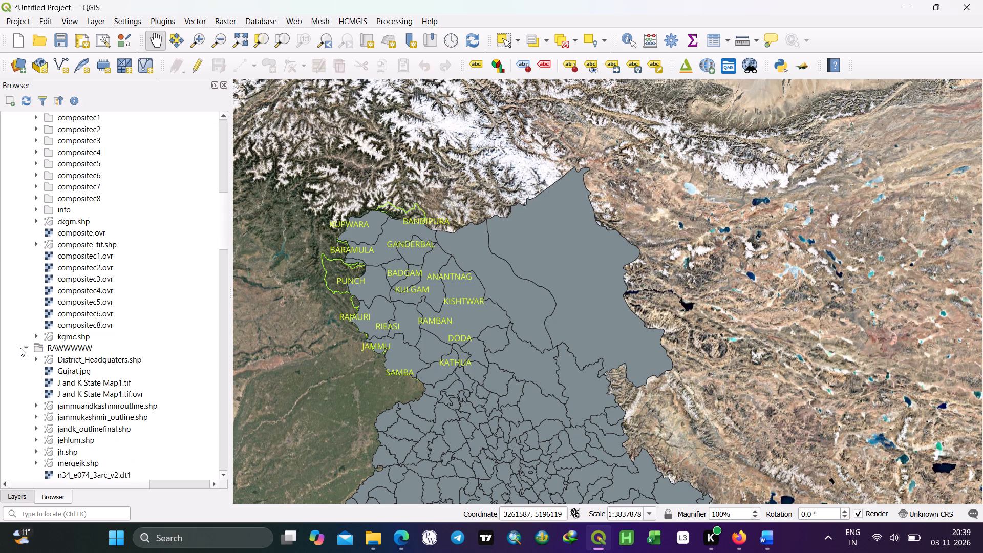
pyautogui.click(24, 347)
pyautogui.click(24, 347)
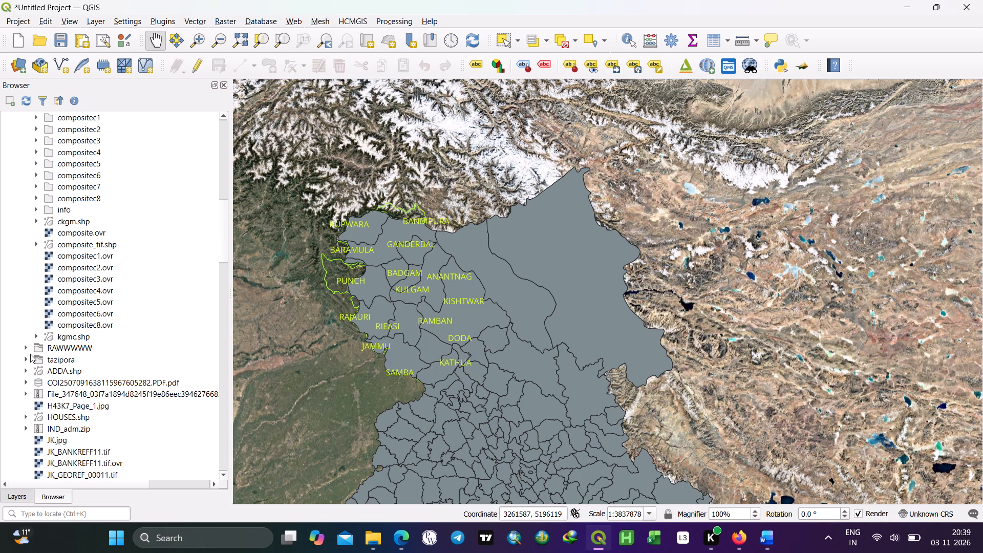
pyautogui.click(27, 348)
pyautogui.scroll(-2, 46, 348)
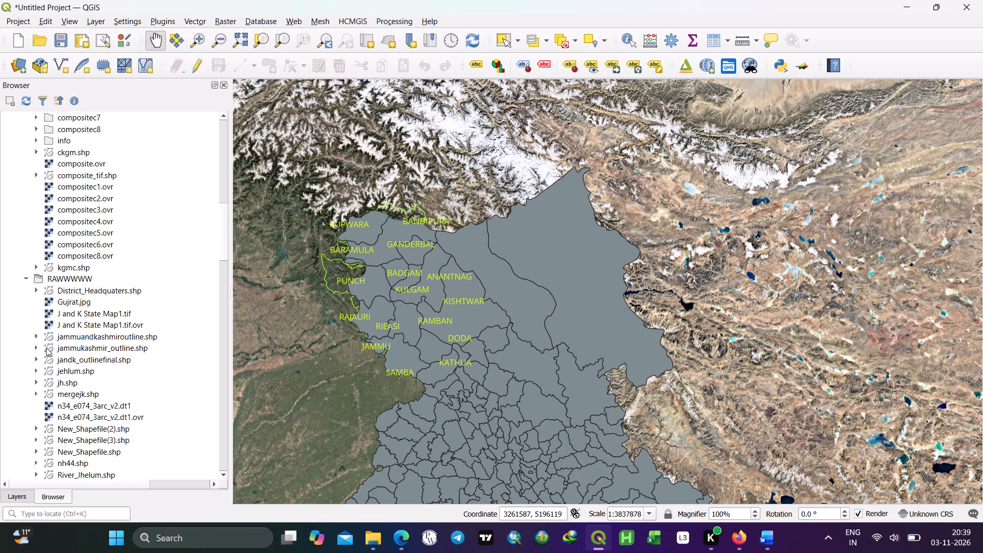
pyautogui.scroll(-4, 46, 348)
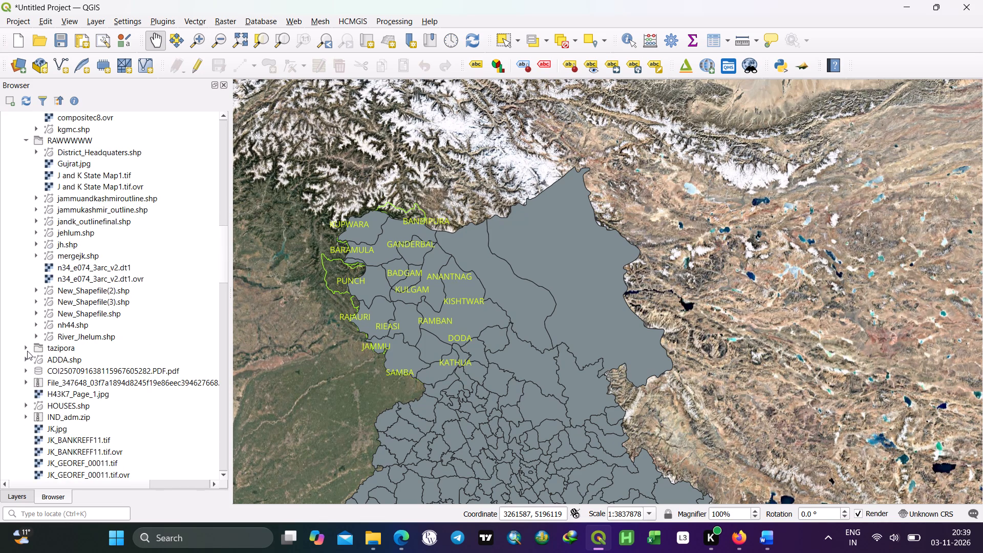
# Expand the tazipora folder and look through its shapefiles, review the RAWWWWW and LULC contents again, and collapse the LULC folder.
pyautogui.click(27, 351)
pyautogui.scroll(-4, 68, 351)
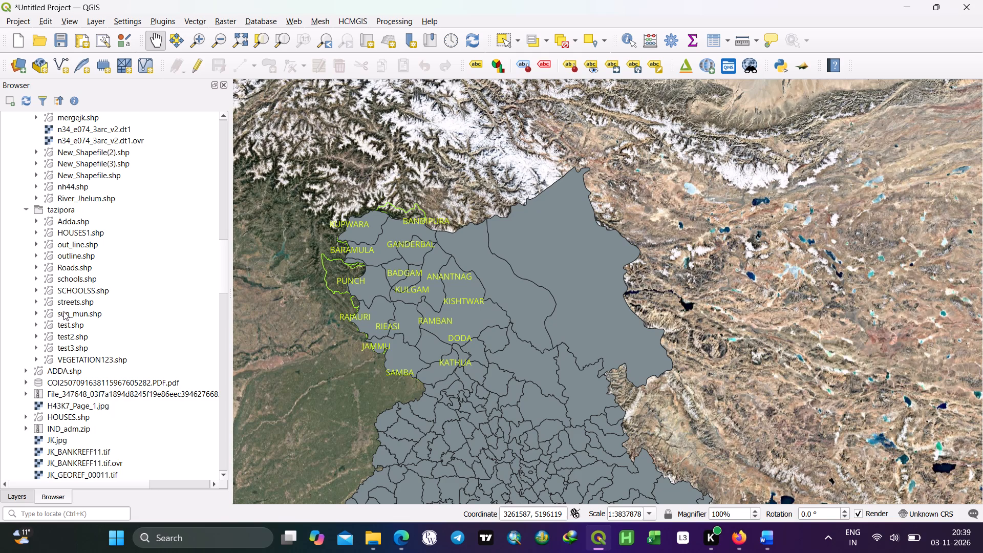
pyautogui.scroll(6, 65, 310)
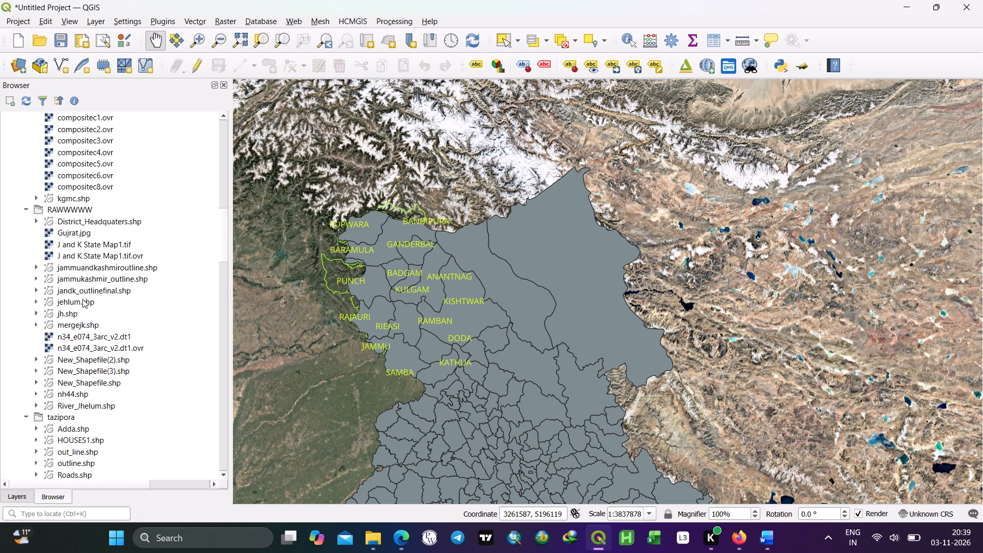
pyautogui.scroll(6, 82, 299)
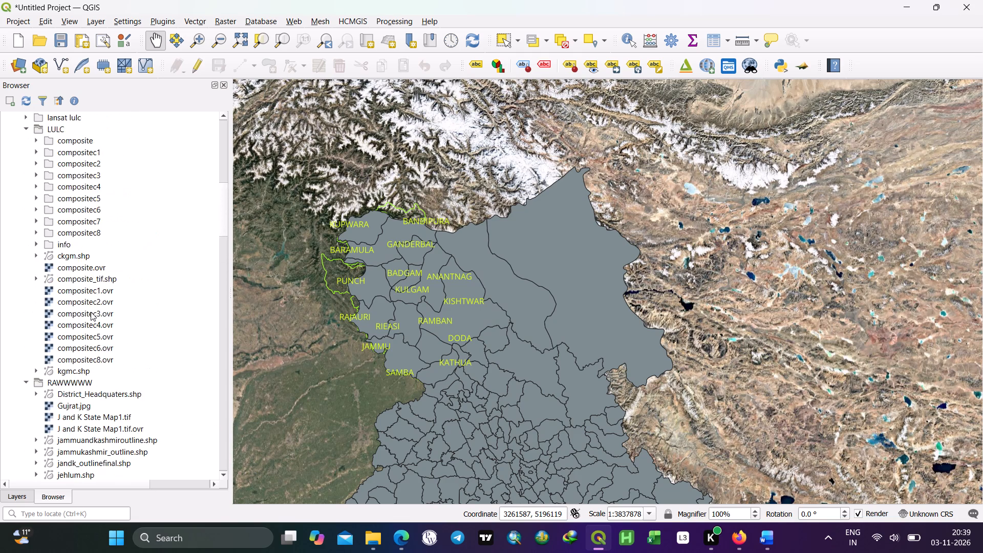
pyautogui.scroll(4, 91, 312)
pyautogui.click(27, 301)
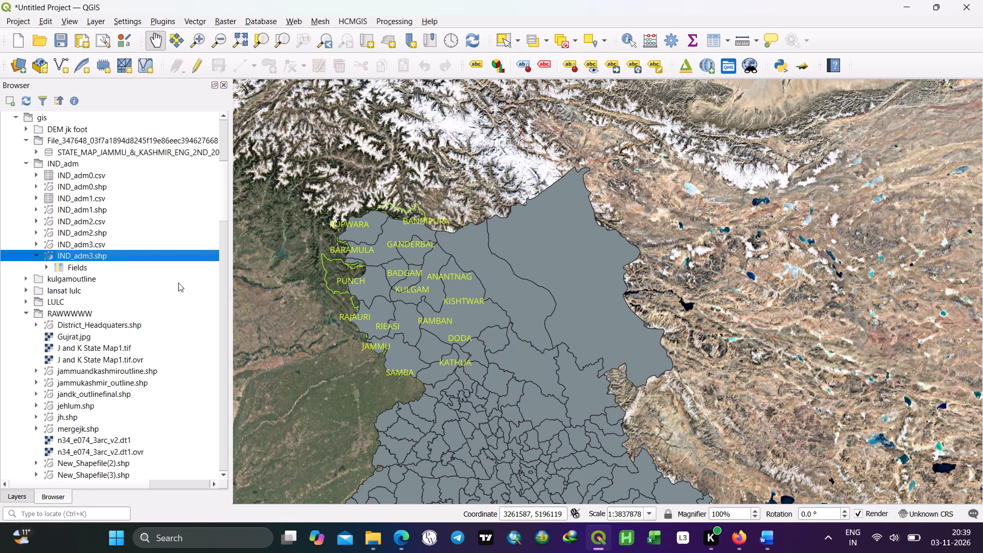
# Browse the D: drive's folders from the top and look through the gis folder's shapefiles, rasters and PDFs to its end.
pyautogui.scroll(3, 118, 261)
pyautogui.scroll(2, 70, 231)
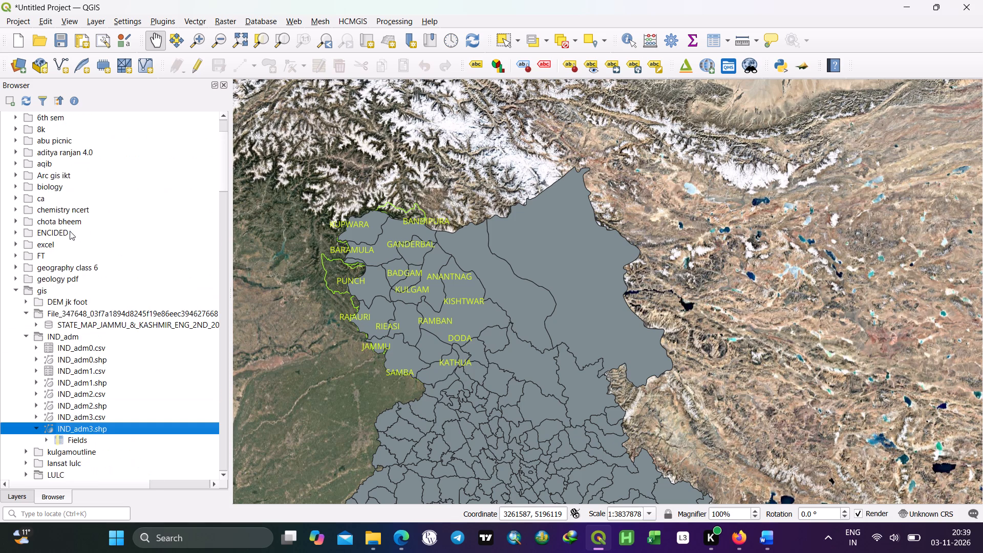
pyautogui.scroll(3, 70, 231)
pyautogui.scroll(-2, 75, 242)
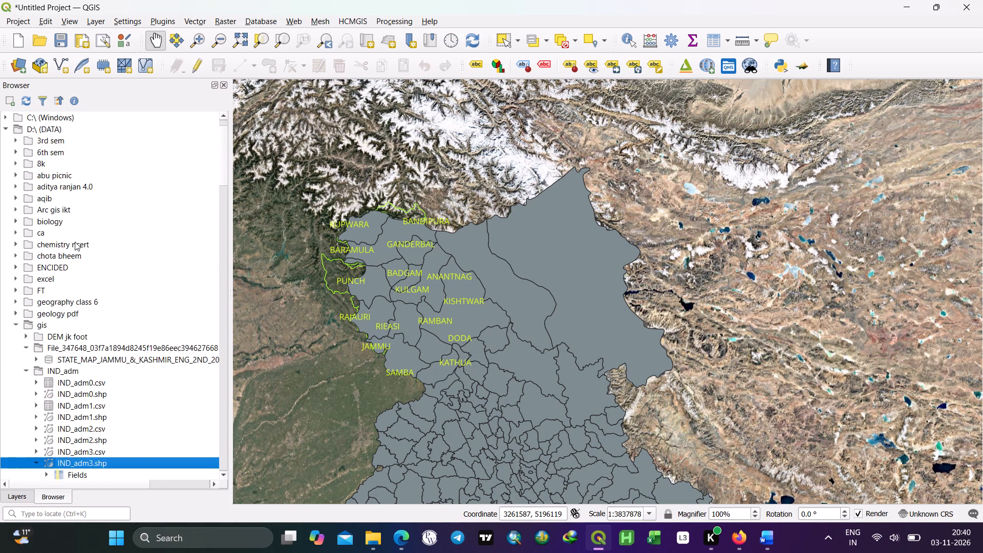
pyautogui.scroll(-15, 75, 242)
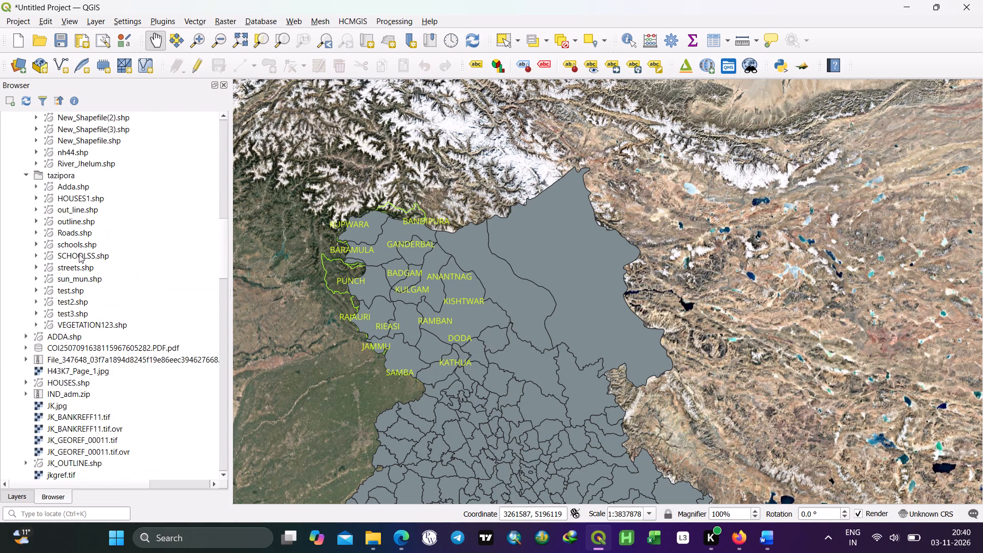
pyautogui.scroll(-3, 71, 370)
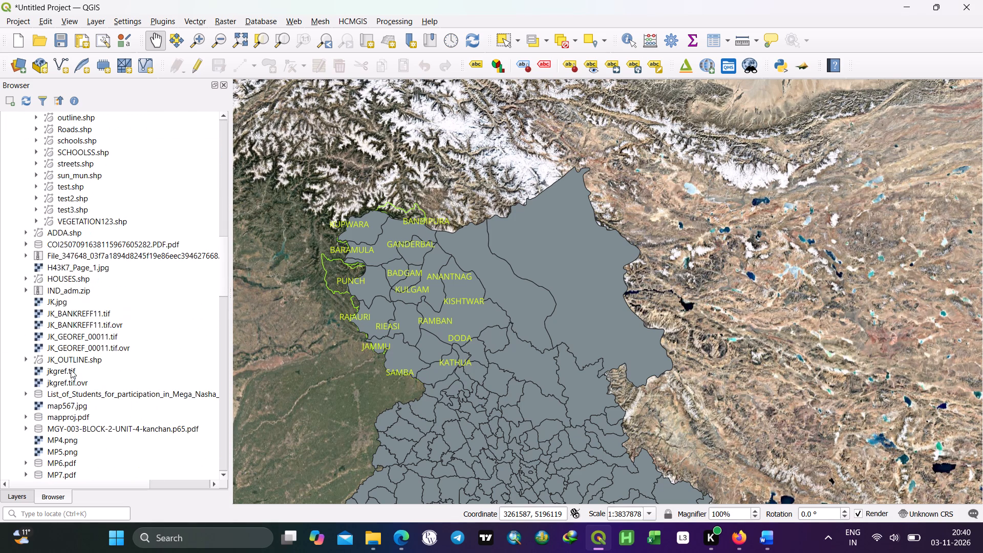
pyautogui.scroll(-7, 72, 352)
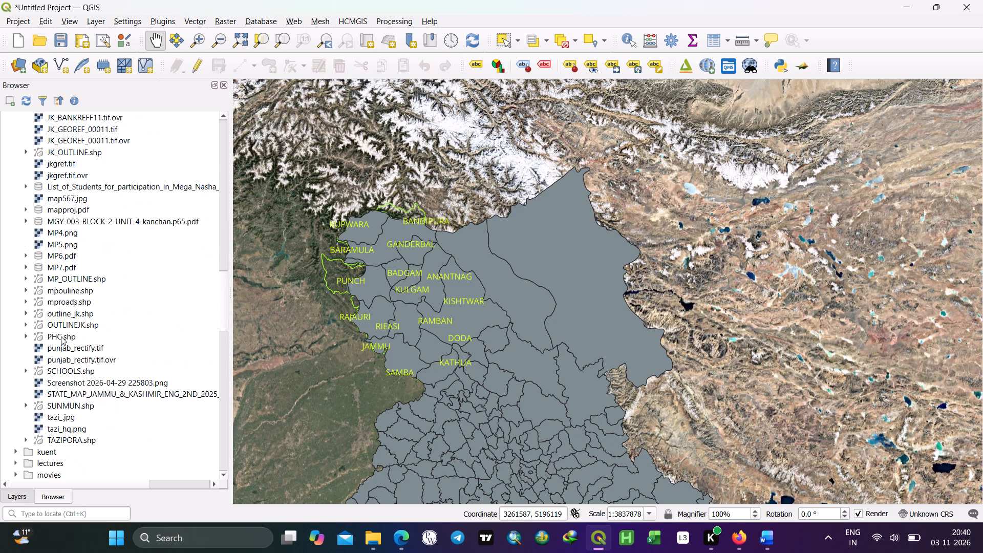
pyautogui.scroll(-1, 61, 336)
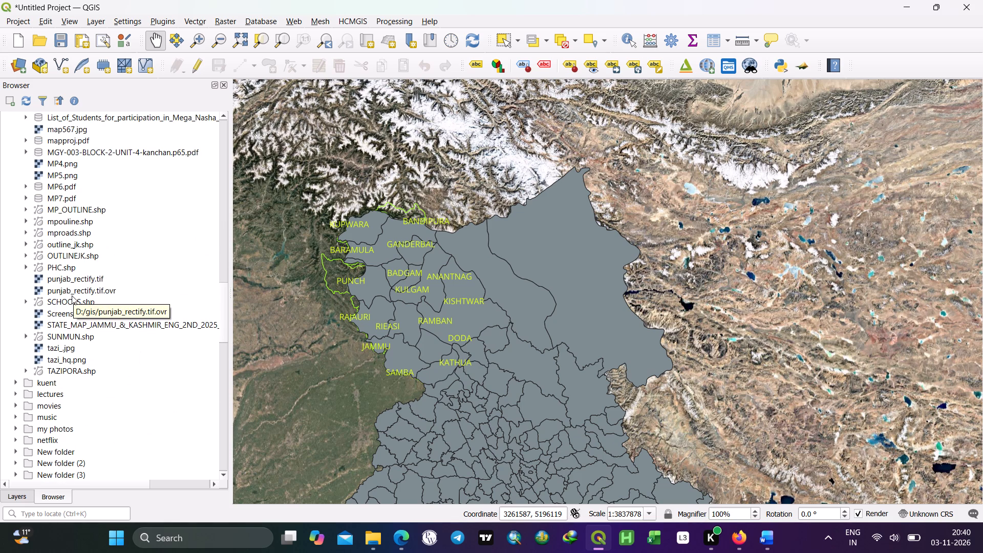
pyautogui.scroll(-2, 37, 396)
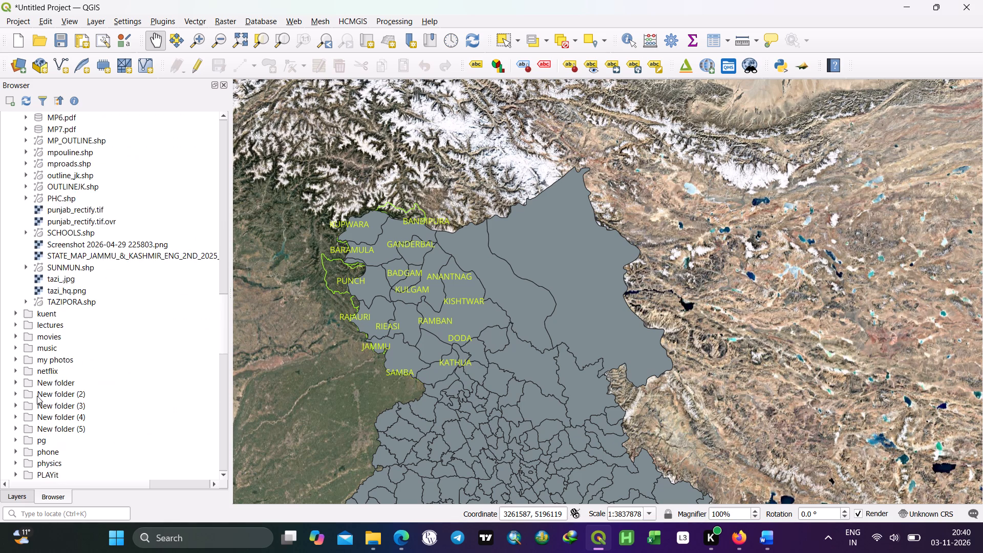
# Look through the files in the qgis folder, the remaining D: drive items and the data source entries below them.
pyautogui.scroll(-8, 38, 393)
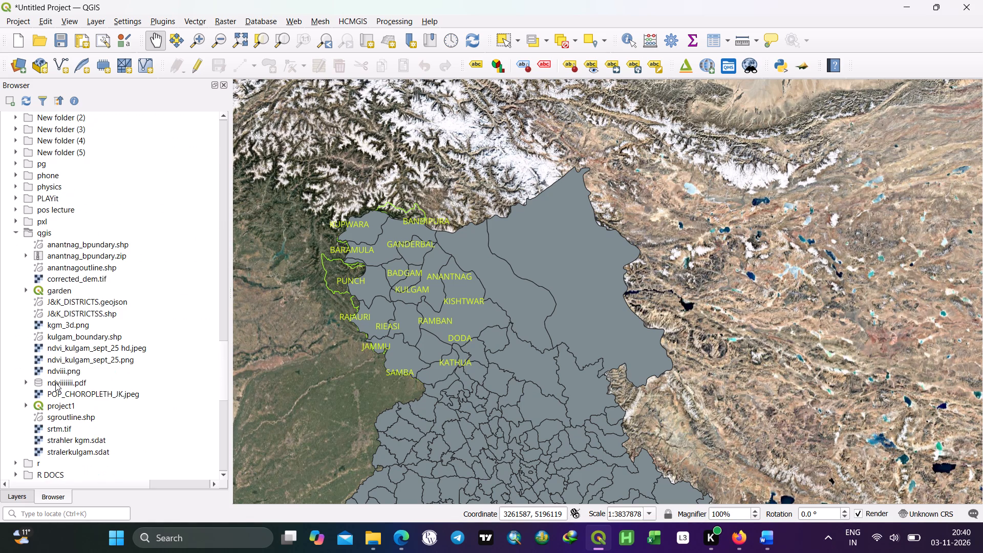
pyautogui.scroll(-2, 56, 378)
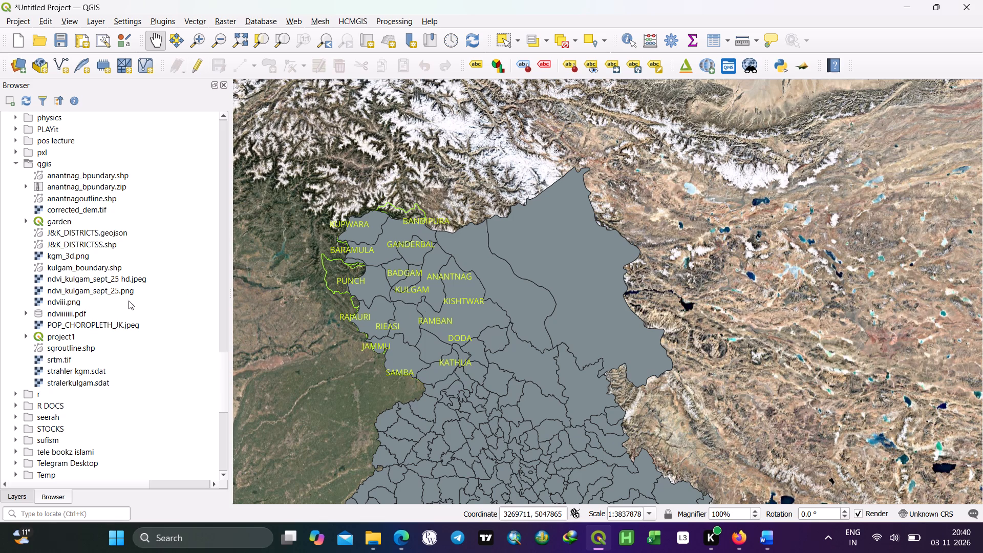
pyautogui.scroll(-5, 54, 359)
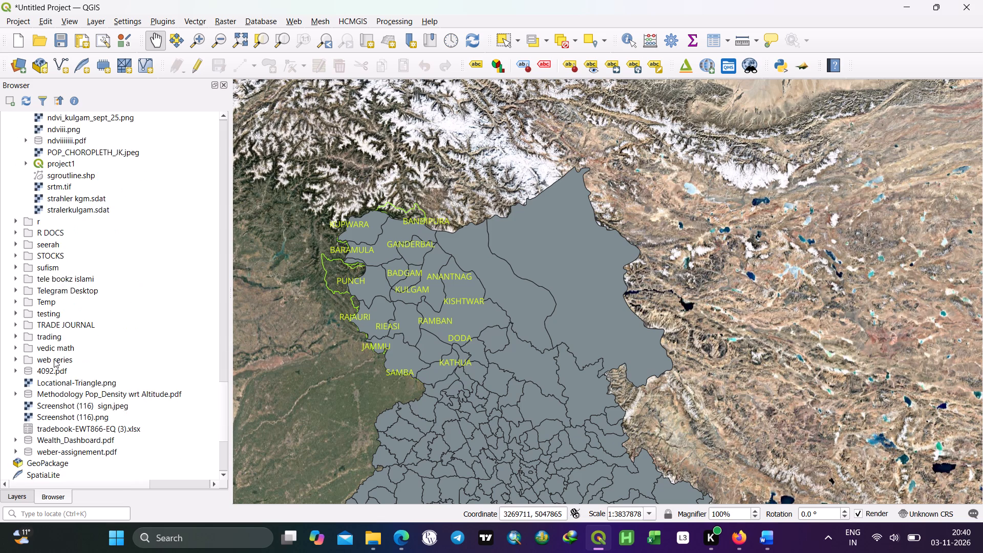
pyautogui.scroll(-1, 54, 359)
pyautogui.scroll(-2, 62, 290)
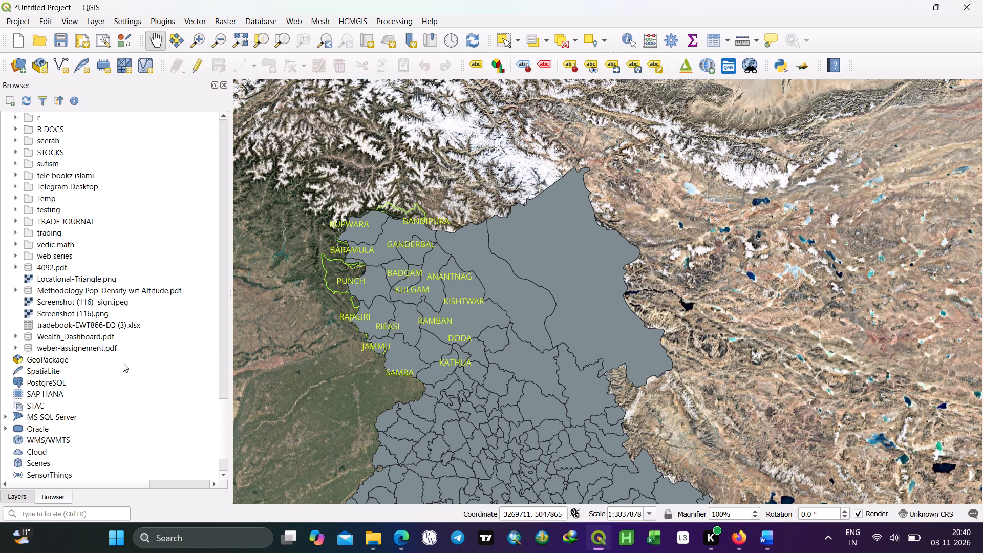
pyautogui.scroll(-3, 67, 371)
# Review the qgis folder's boundary, NDVI and DEM files again, along with the surrounding D: drive folders and the end of gis.
pyautogui.scroll(2, 67, 371)
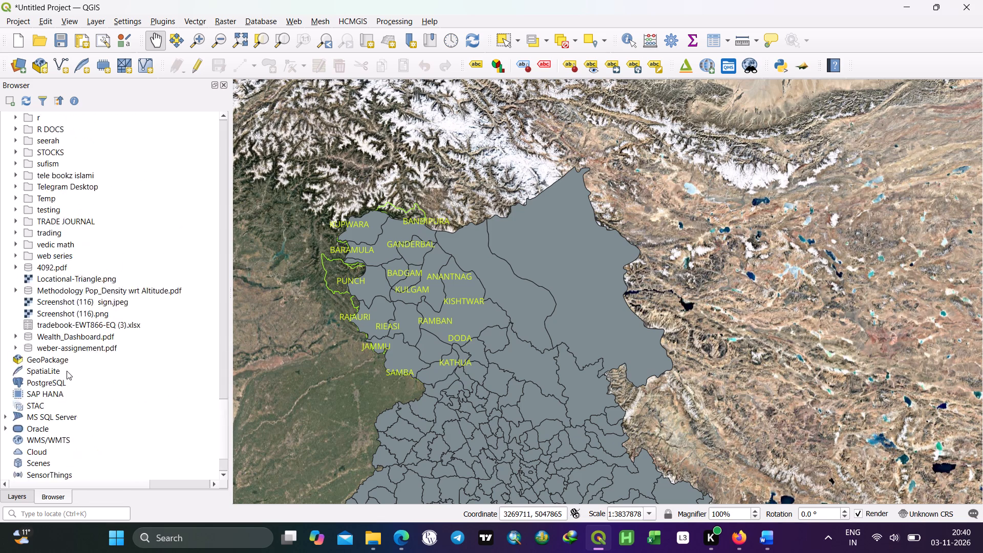
pyautogui.scroll(2, 67, 371)
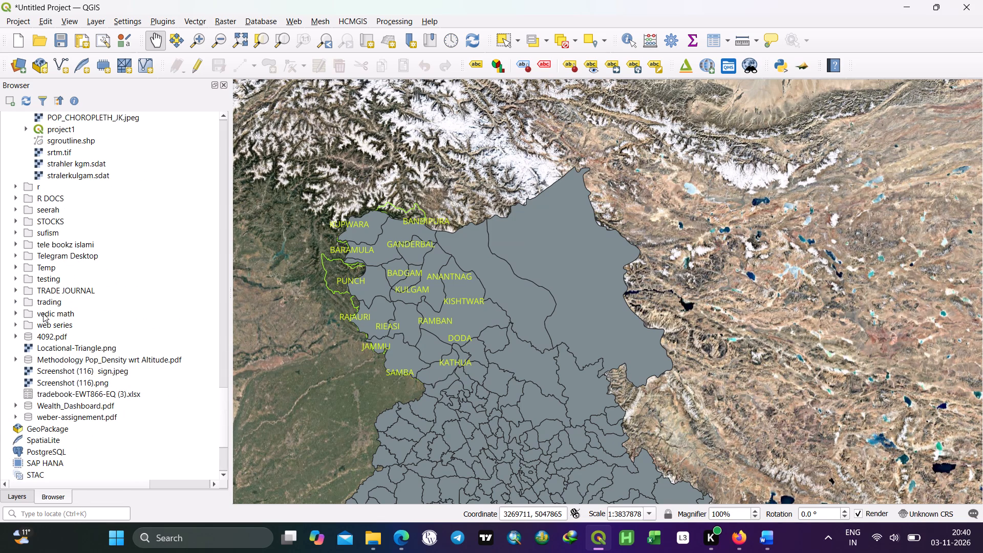
pyautogui.scroll(7, 42, 312)
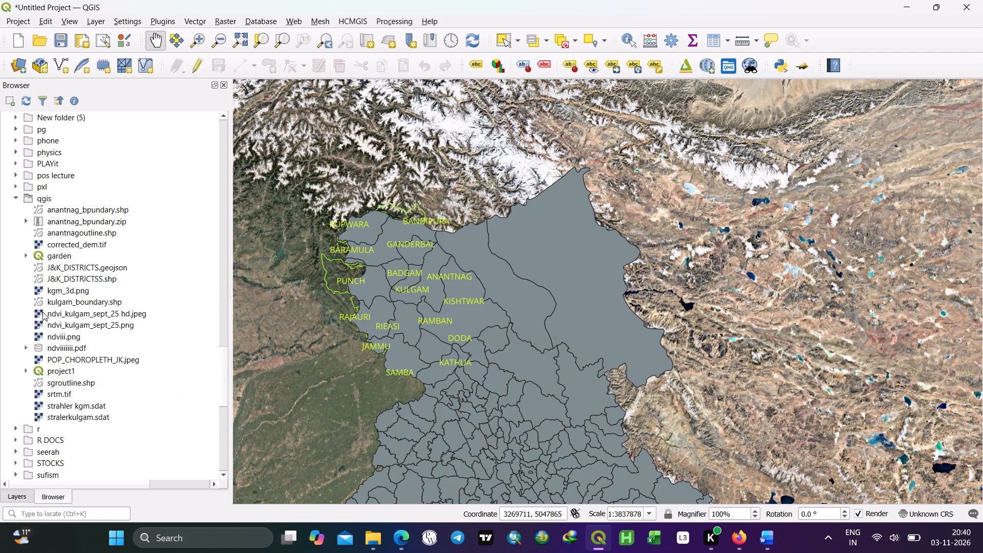
pyautogui.scroll(1, 42, 312)
pyautogui.scroll(-4, 77, 265)
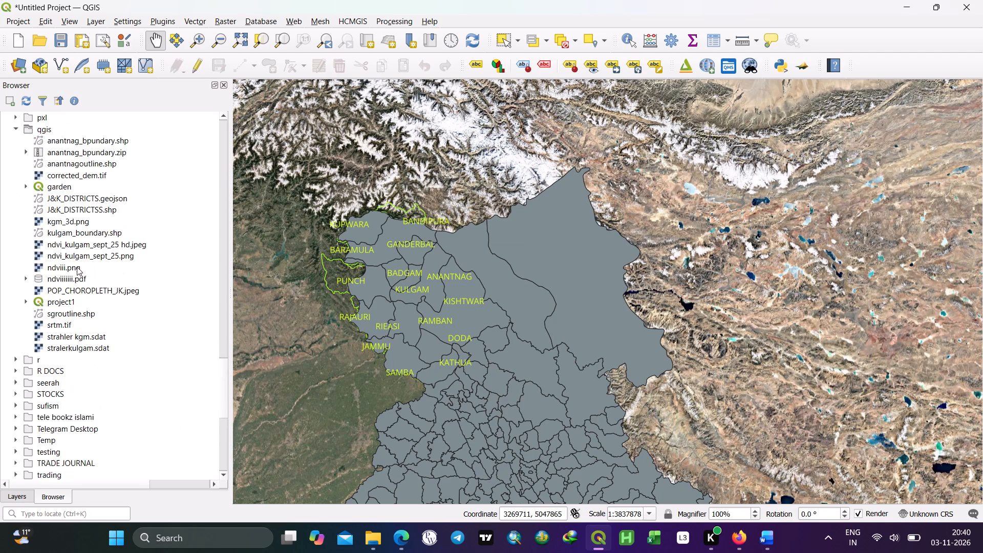
pyautogui.scroll(-4, 77, 270)
pyautogui.scroll(-1, 29, 295)
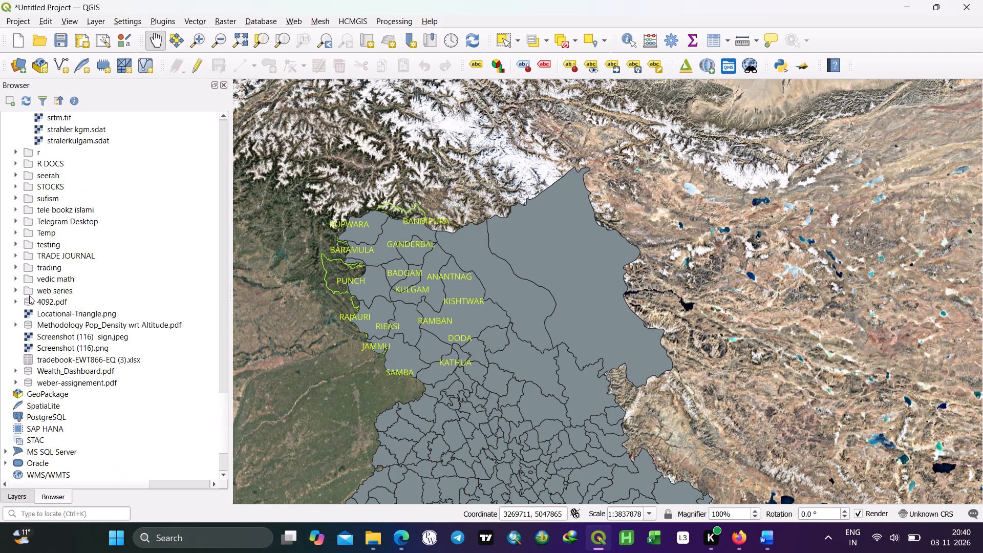
pyautogui.scroll(-4, 33, 409)
pyautogui.scroll(3, 34, 393)
pyautogui.scroll(8, 35, 267)
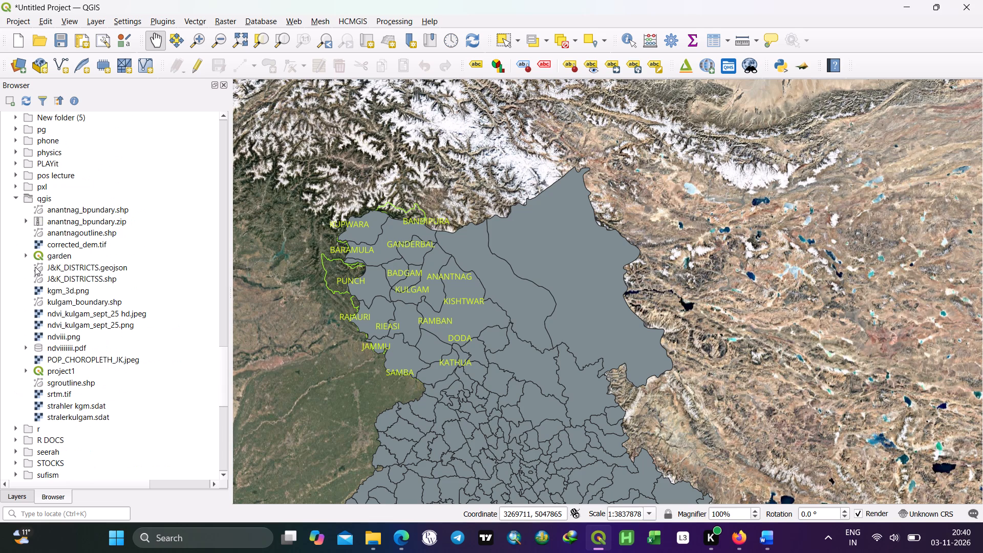
pyautogui.scroll(2, 46, 296)
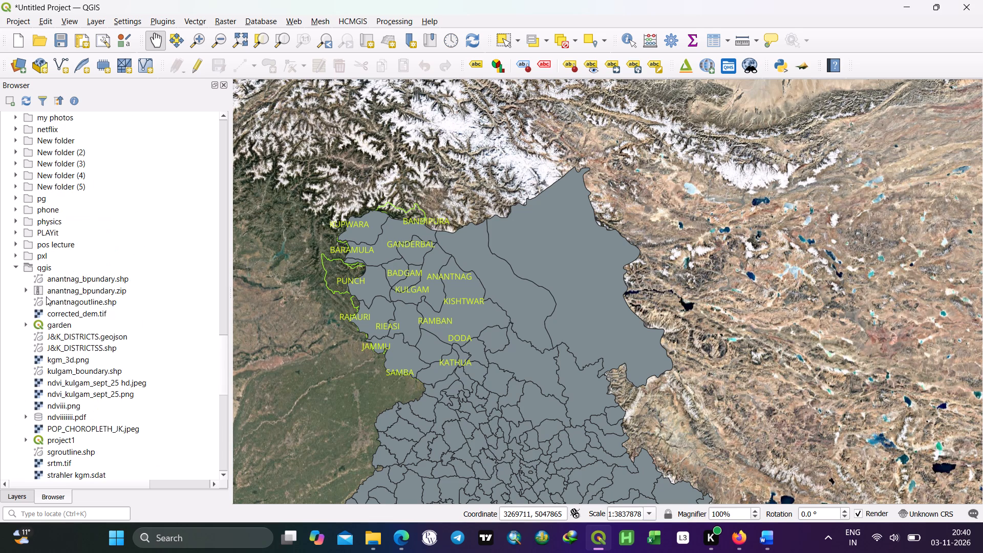
pyautogui.scroll(6, 47, 296)
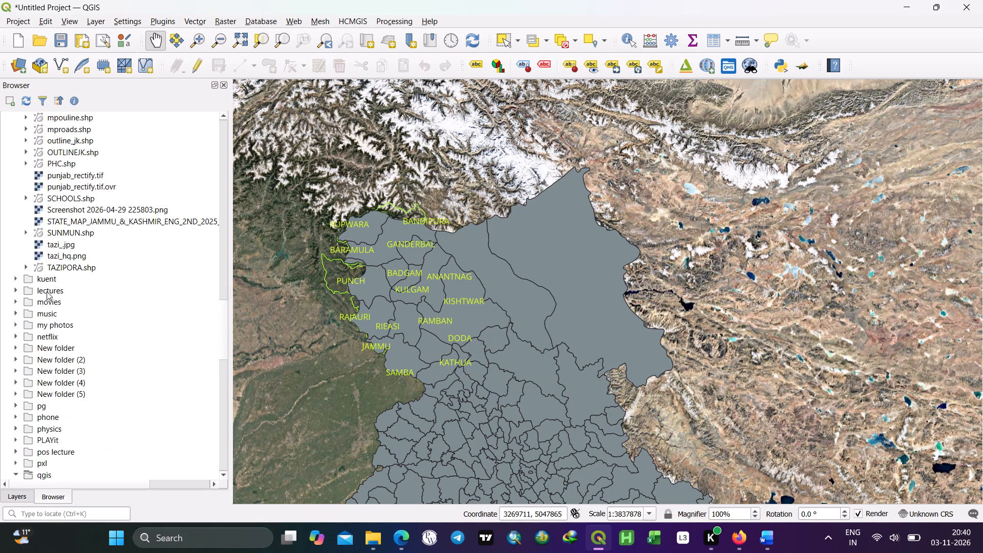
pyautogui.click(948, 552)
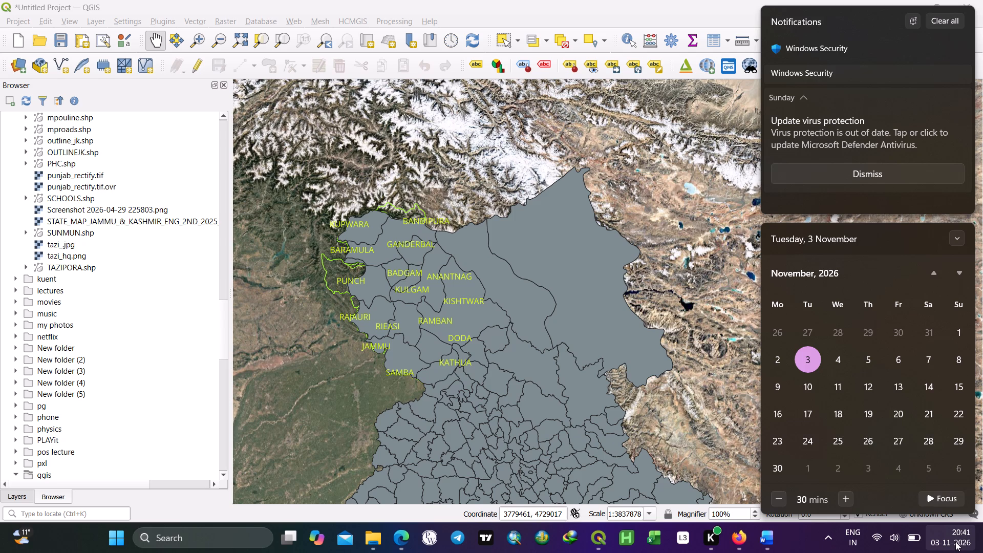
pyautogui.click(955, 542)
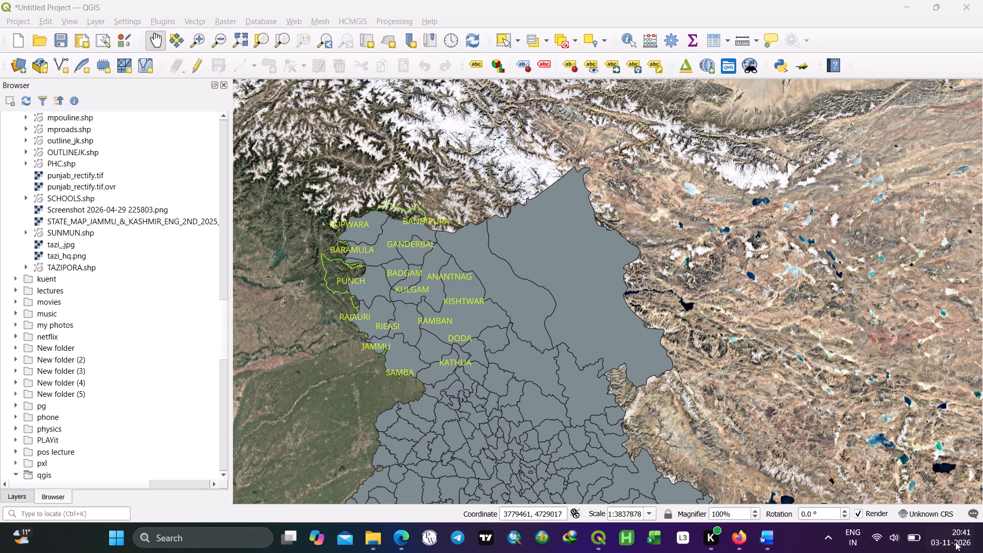
# Review the gis folder from its loose files back up through tazipora, RAWWWWW and IND_adm to DEM jk foot.
pyautogui.scroll(4, 31, 233)
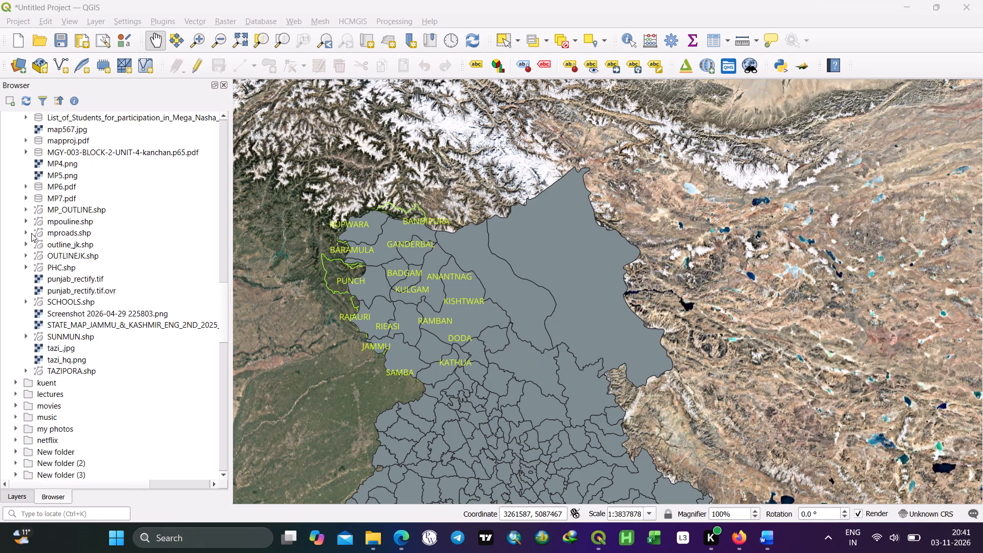
pyautogui.scroll(6, 31, 233)
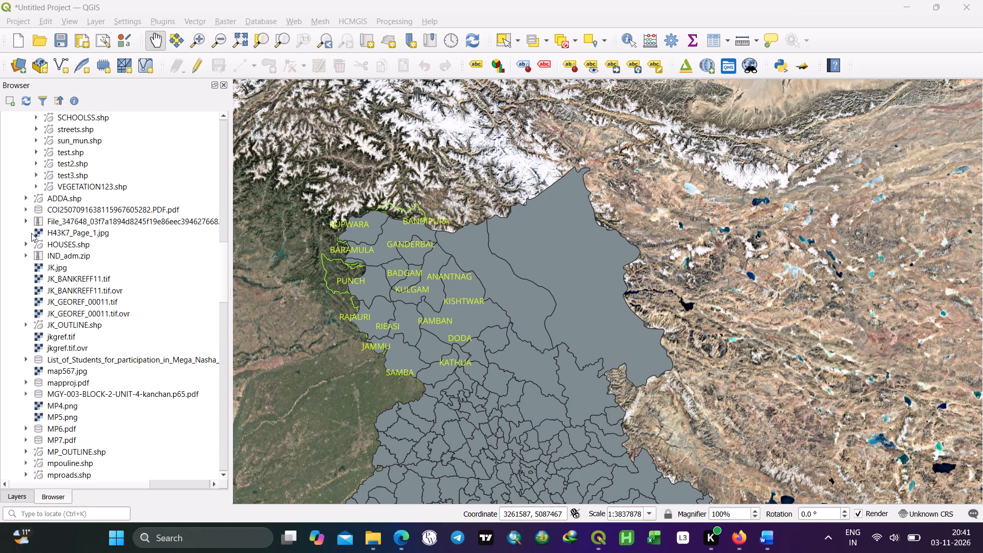
pyautogui.scroll(3, 66, 257)
pyautogui.scroll(-1, 69, 278)
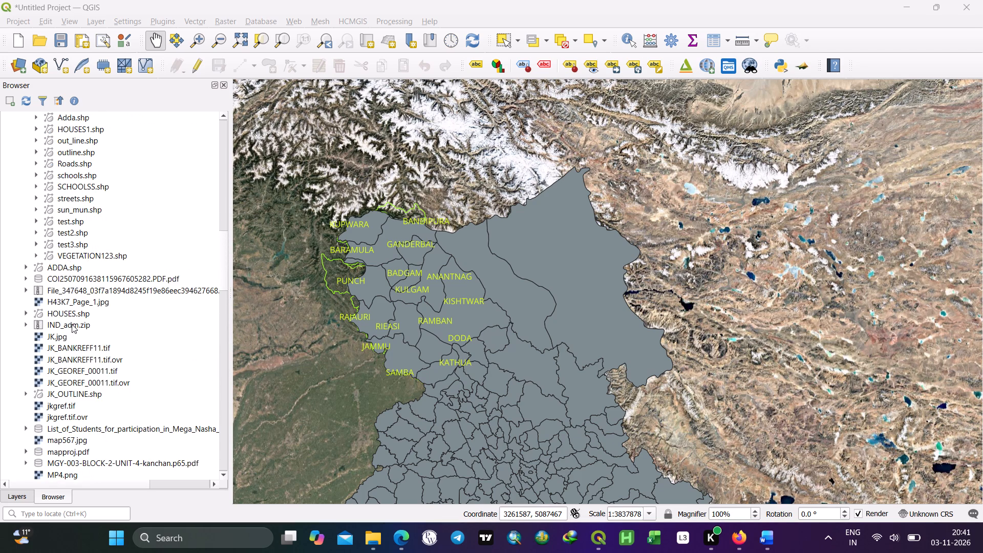
pyautogui.scroll(3, 74, 317)
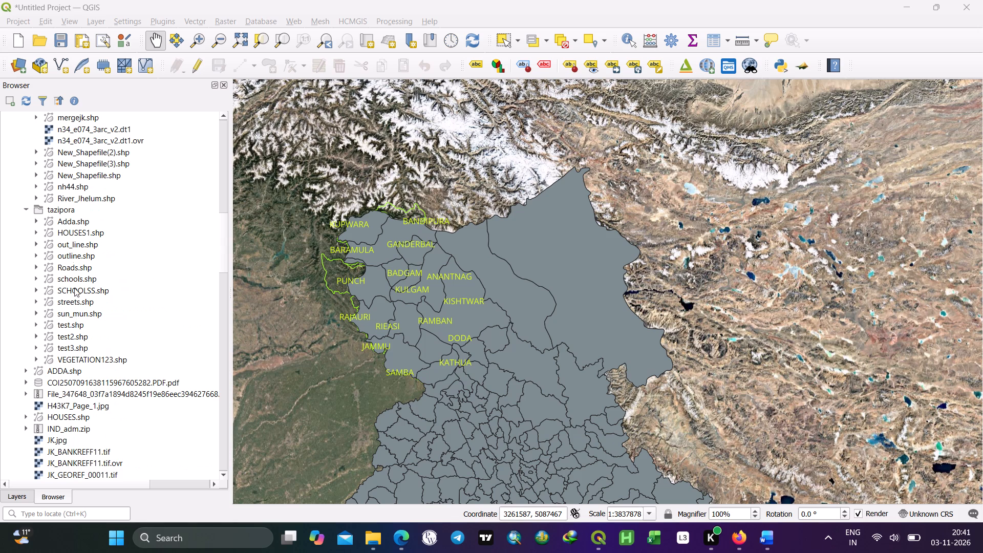
pyautogui.click(26, 208)
pyautogui.click(26, 208)
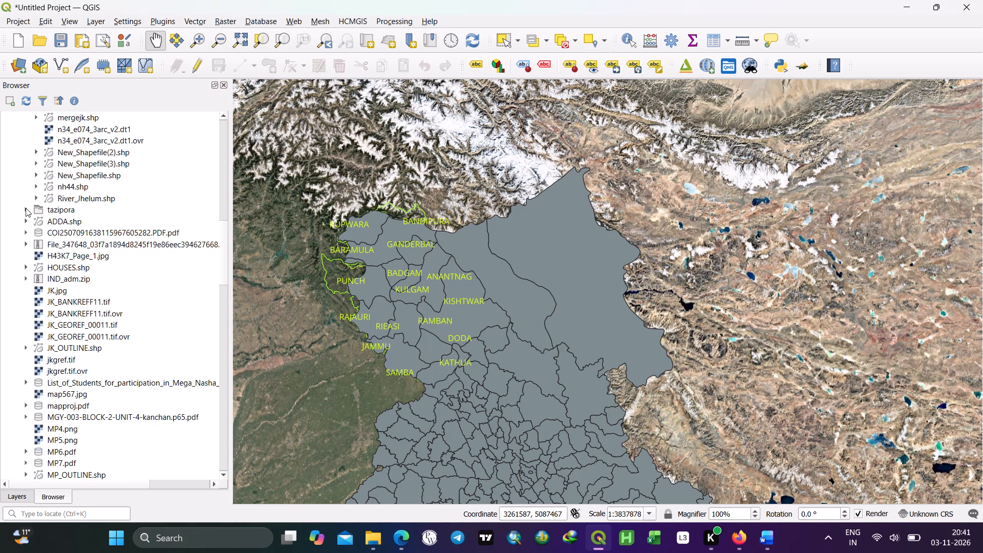
pyautogui.click(26, 208)
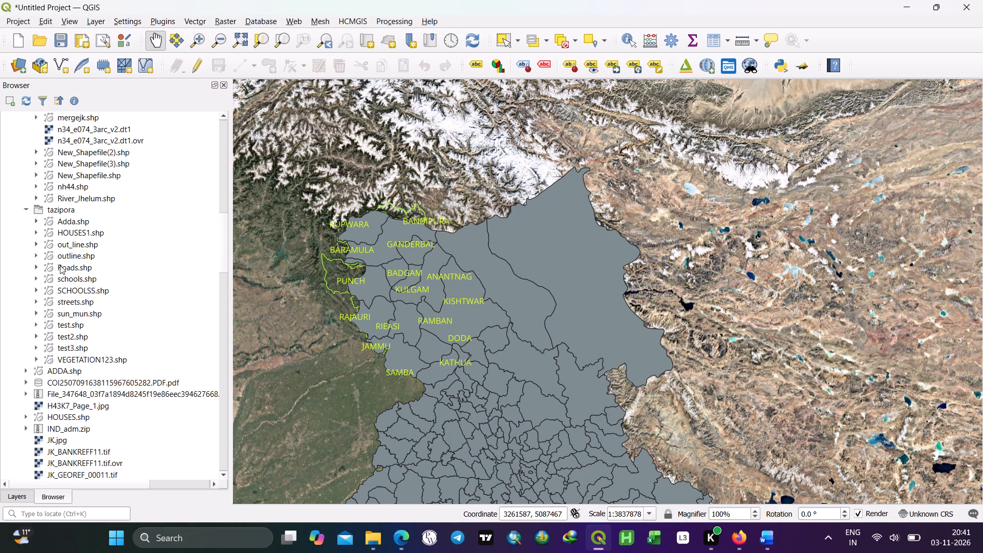
pyautogui.scroll(2, 35, 318)
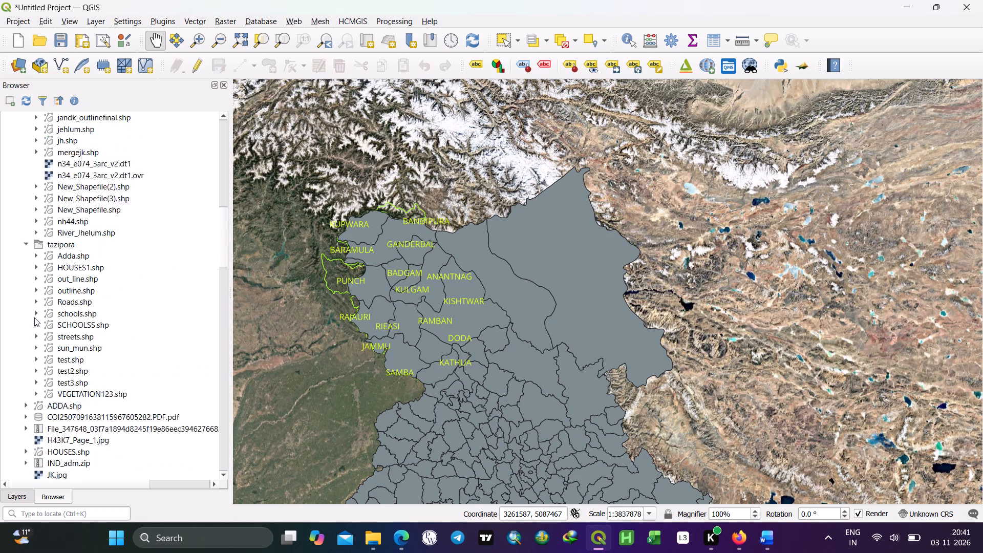
pyautogui.scroll(2, 34, 317)
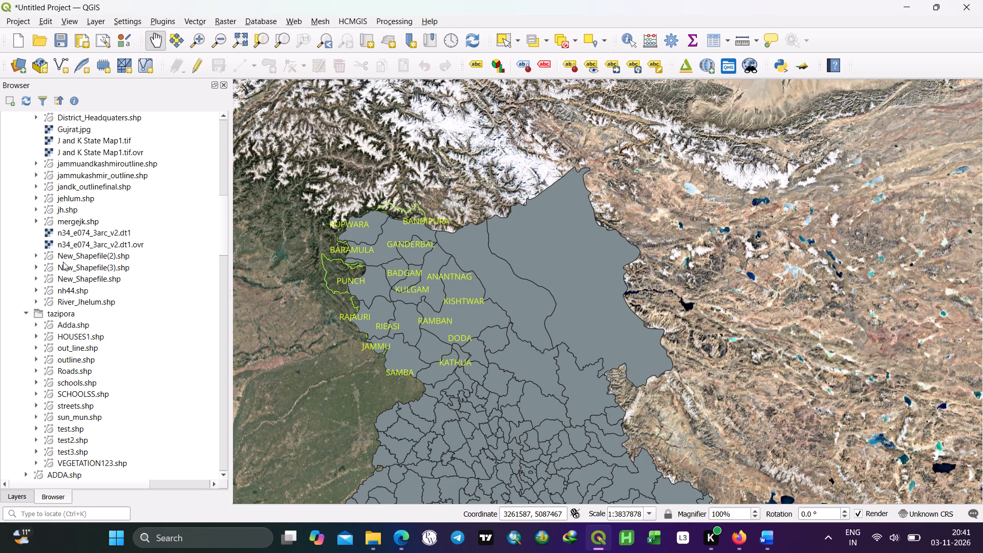
pyautogui.scroll(1, 63, 262)
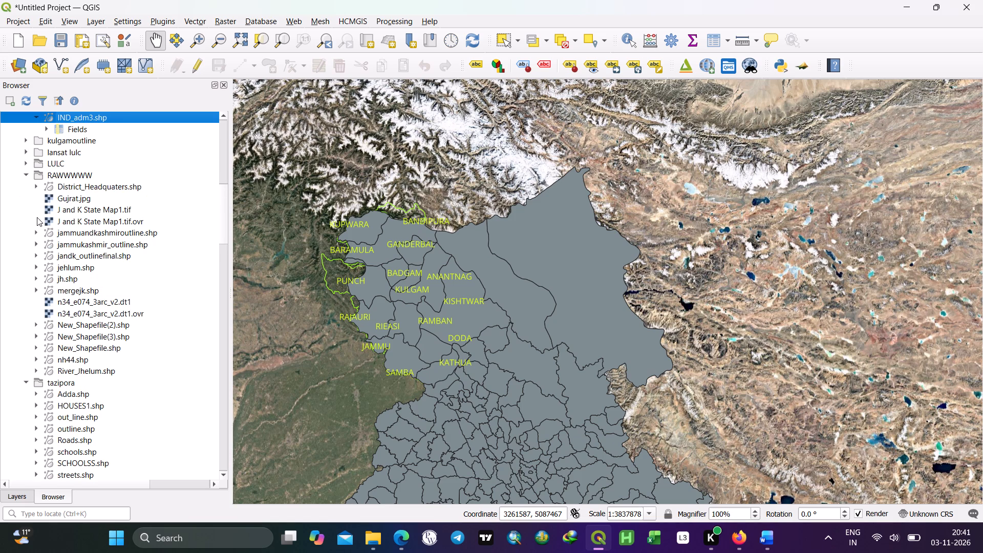
pyautogui.scroll(6, 36, 167)
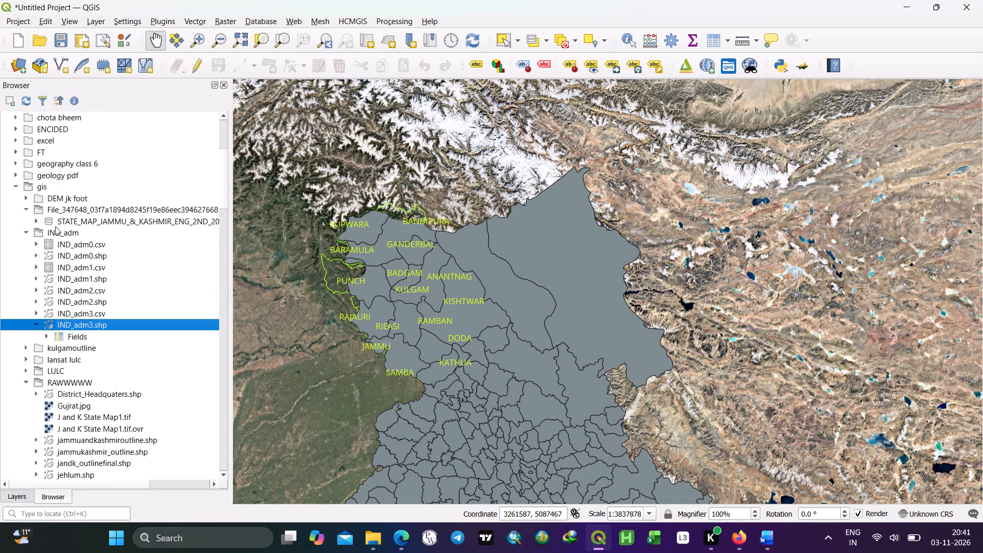
pyautogui.scroll(1, 54, 245)
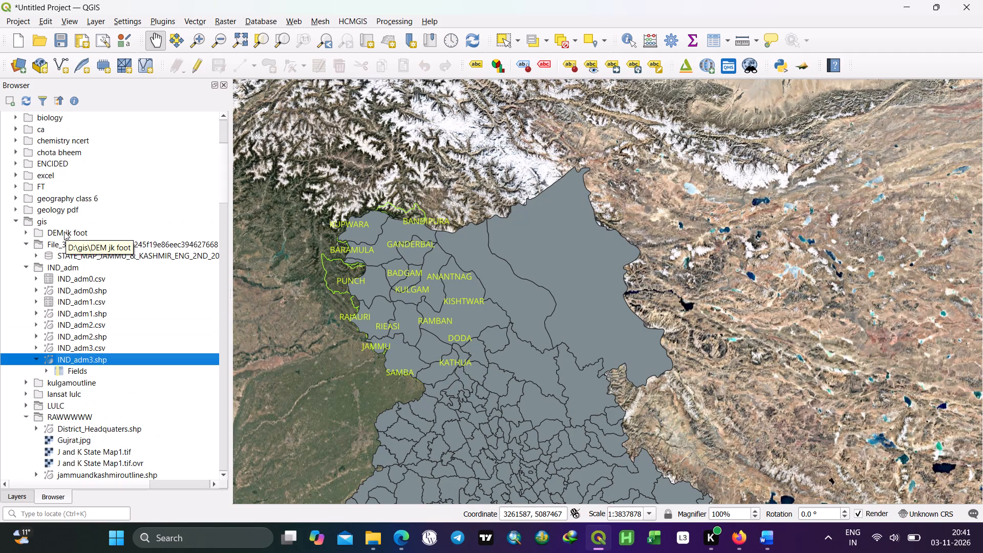
# Expand the DEM jk foot folder in gis, look through its elevation rasters and map images, and collapse it.
pyautogui.click(26, 233)
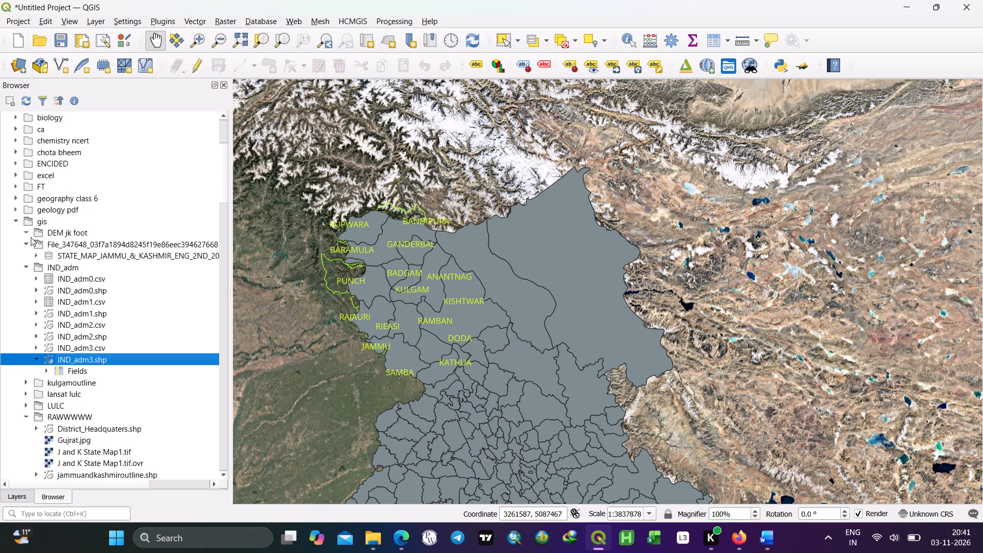
pyautogui.click(24, 231)
pyautogui.click(24, 231)
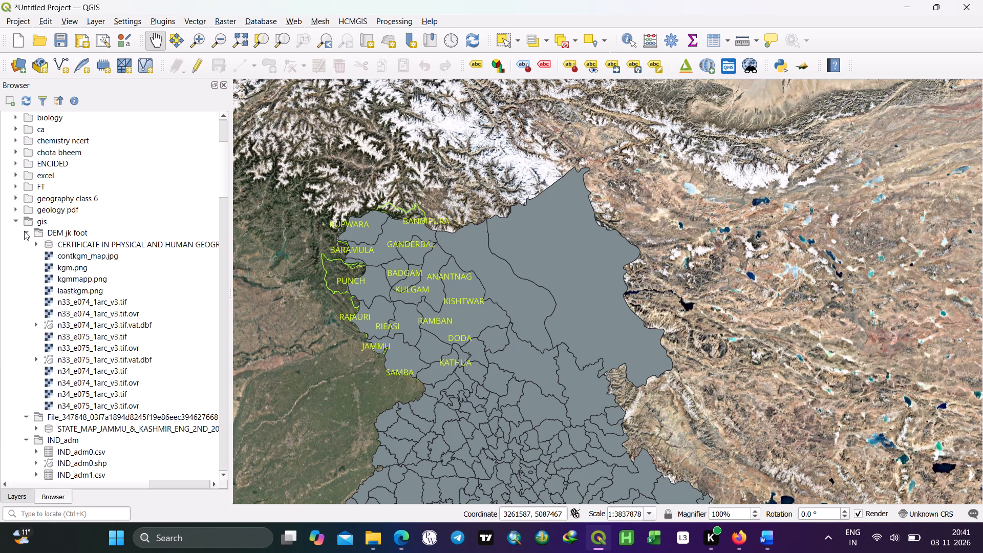
pyautogui.click(24, 231)
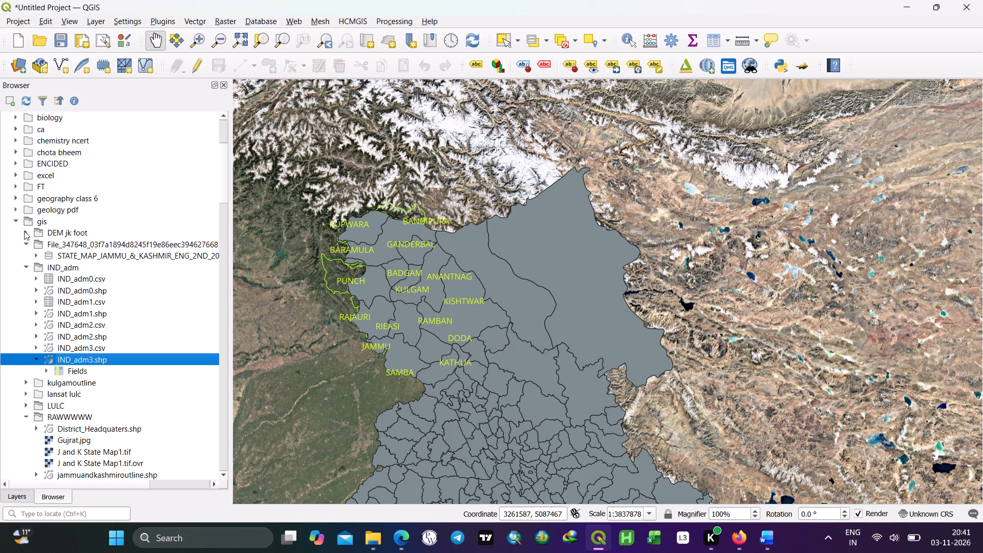
pyautogui.click(24, 231)
pyautogui.click(24, 231)
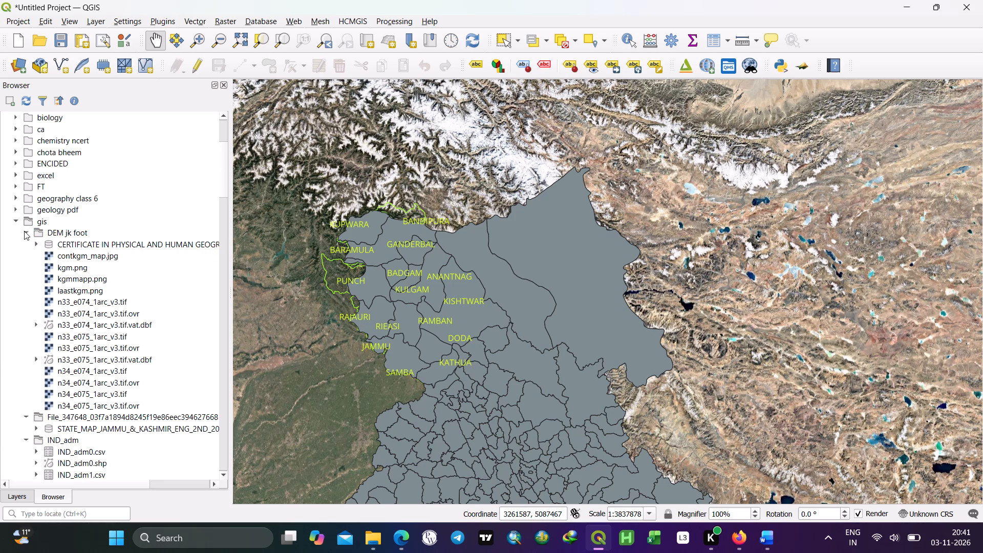
pyautogui.click(24, 231)
# Expand the kulgamoutline folder in gis, look at its contents, and collapse it.
pyautogui.scroll(3, 83, 225)
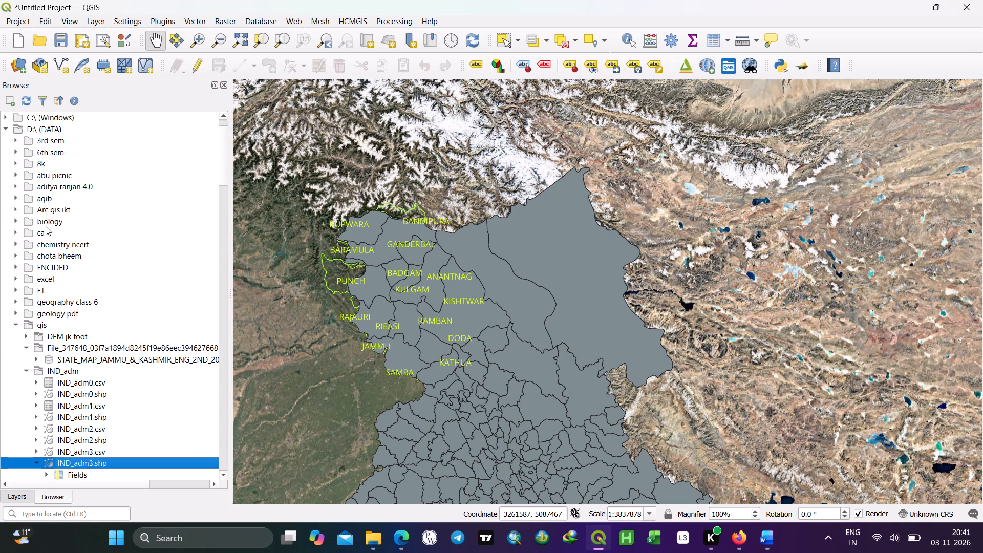
pyautogui.scroll(-1, 36, 238)
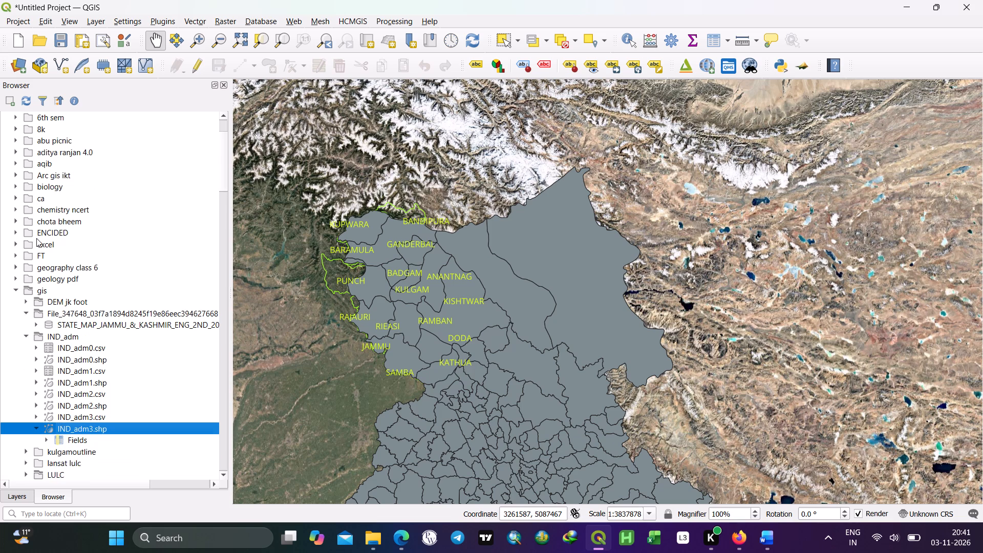
pyautogui.scroll(-4, 36, 238)
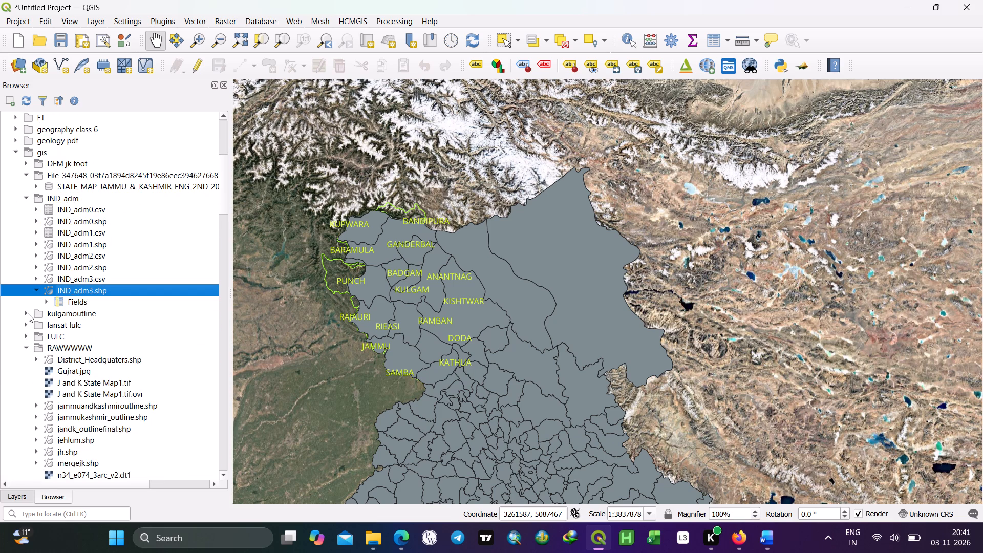
pyautogui.click(28, 313)
pyautogui.click(28, 313)
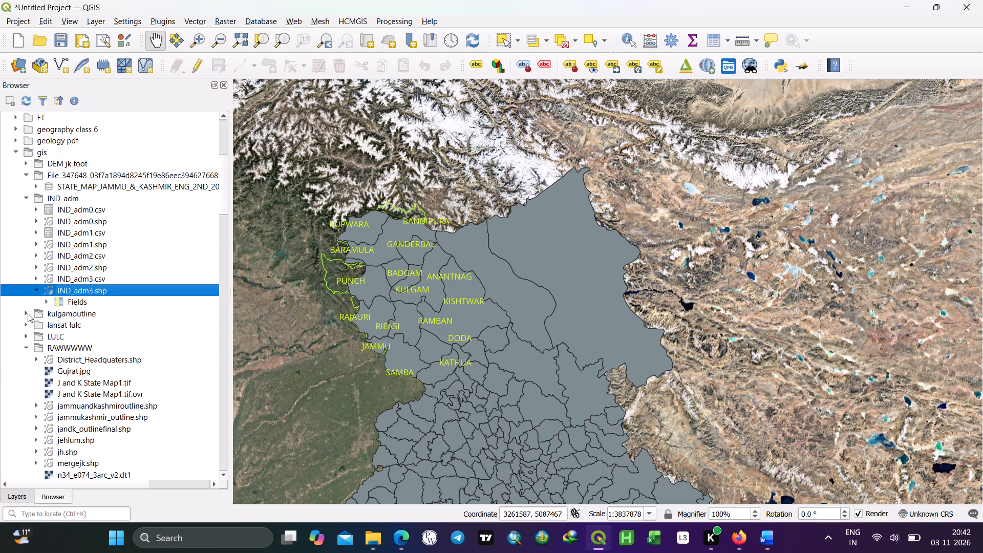
pyautogui.click(28, 313)
pyautogui.click(28, 313)
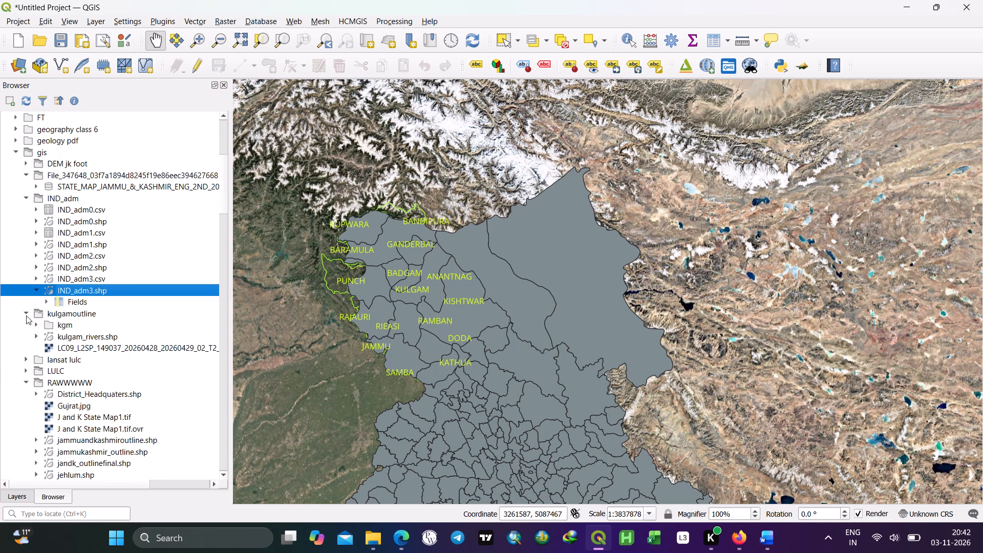
pyautogui.click(26, 313)
# Expand the lansat lulc folder, look through its Landsat rasters, spreadsheets and PDFs twice, and collapse it.
pyautogui.click(26, 325)
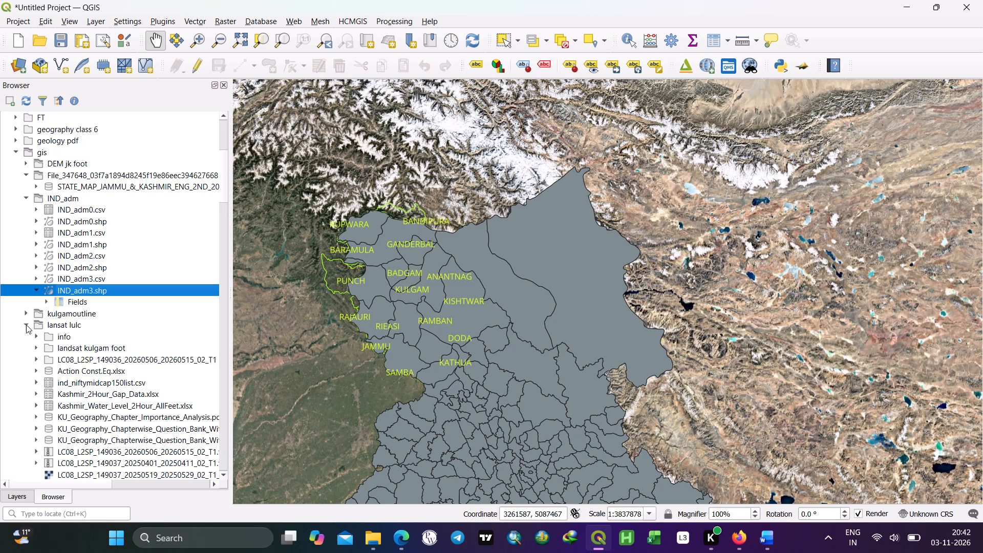
pyautogui.scroll(-2, 159, 346)
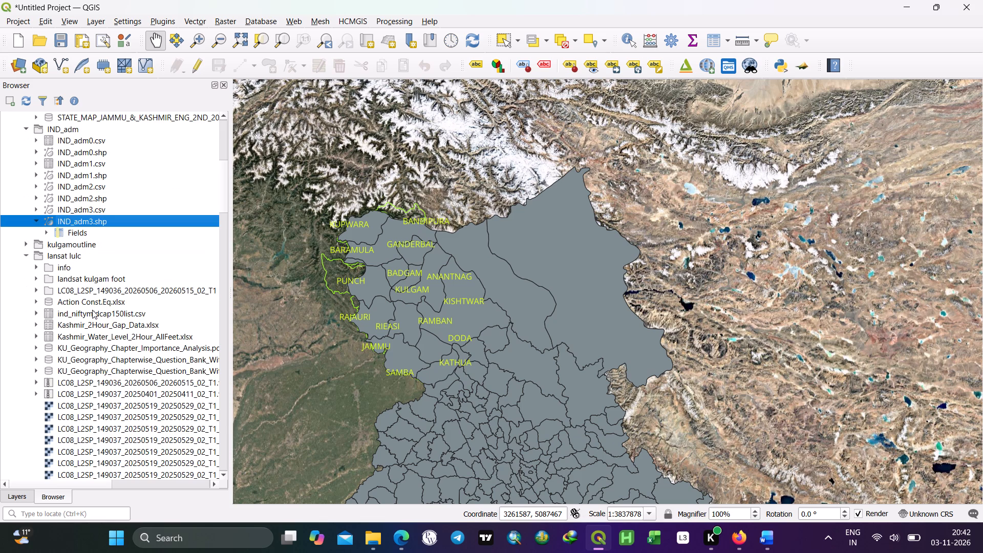
pyautogui.scroll(-4, 93, 302)
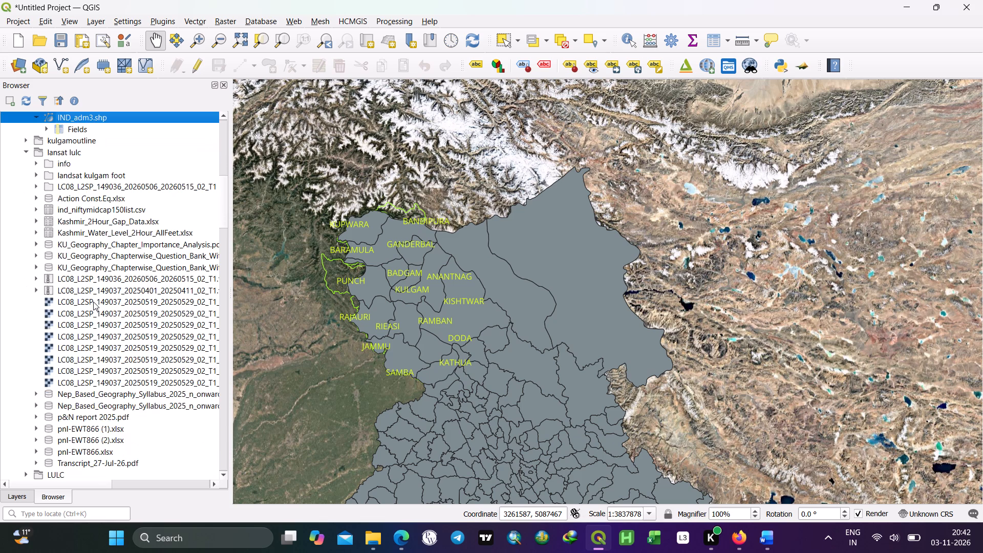
pyautogui.scroll(-2, 93, 302)
pyautogui.scroll(1, 56, 305)
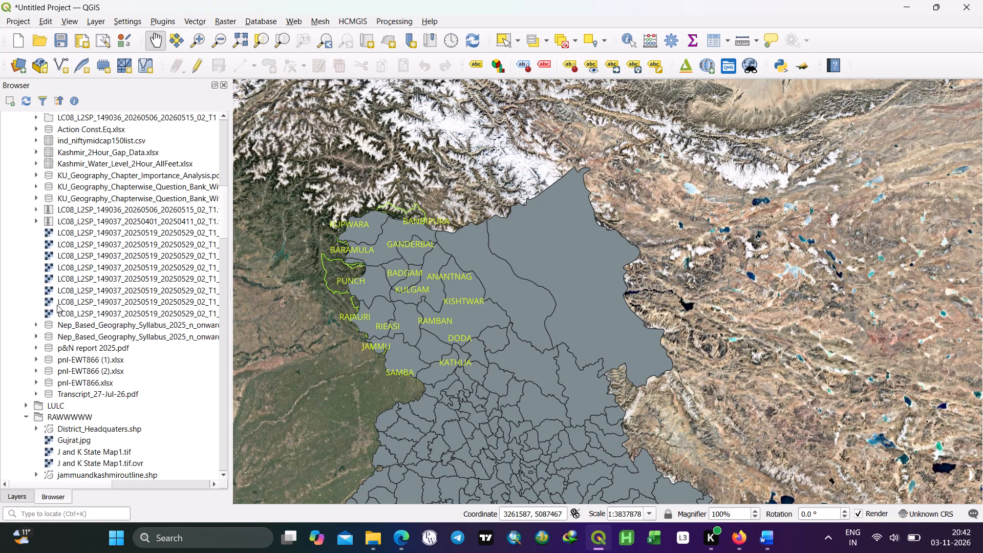
pyautogui.scroll(3, 57, 305)
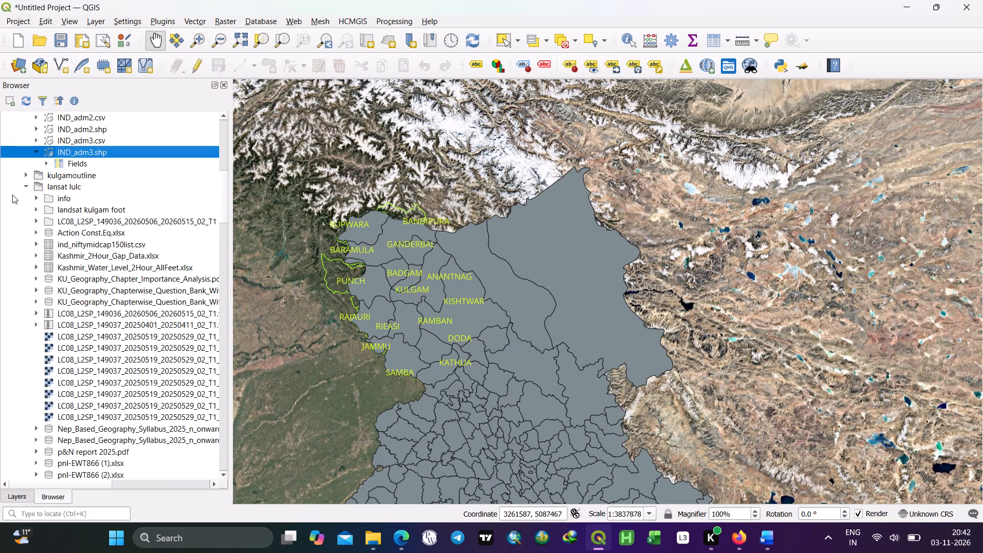
pyautogui.click(24, 187)
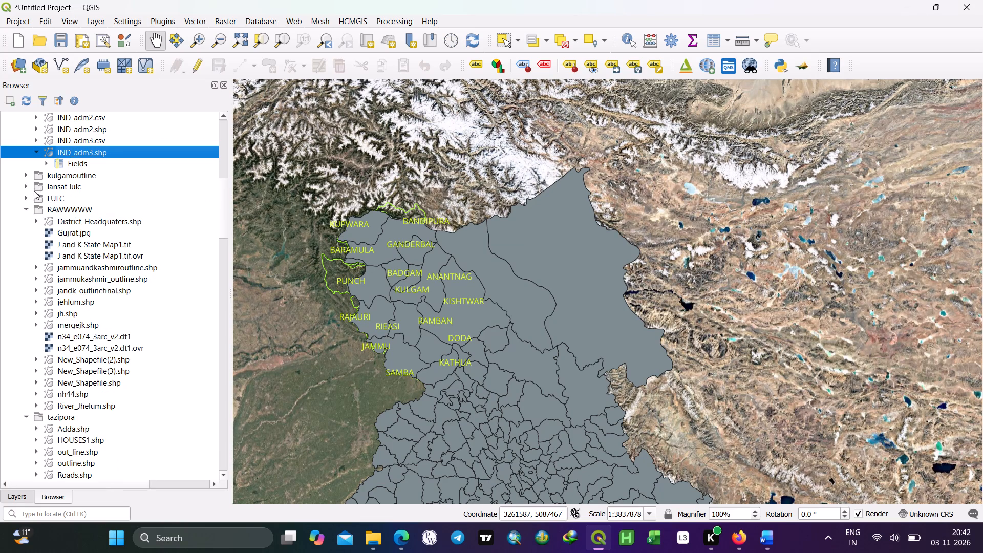
pyautogui.click(27, 186)
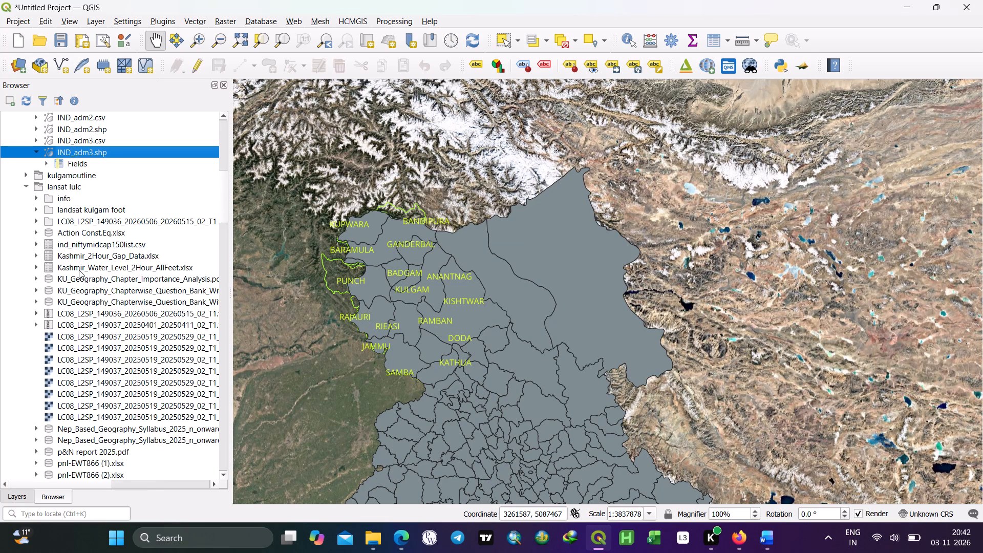
pyautogui.scroll(-3, 83, 271)
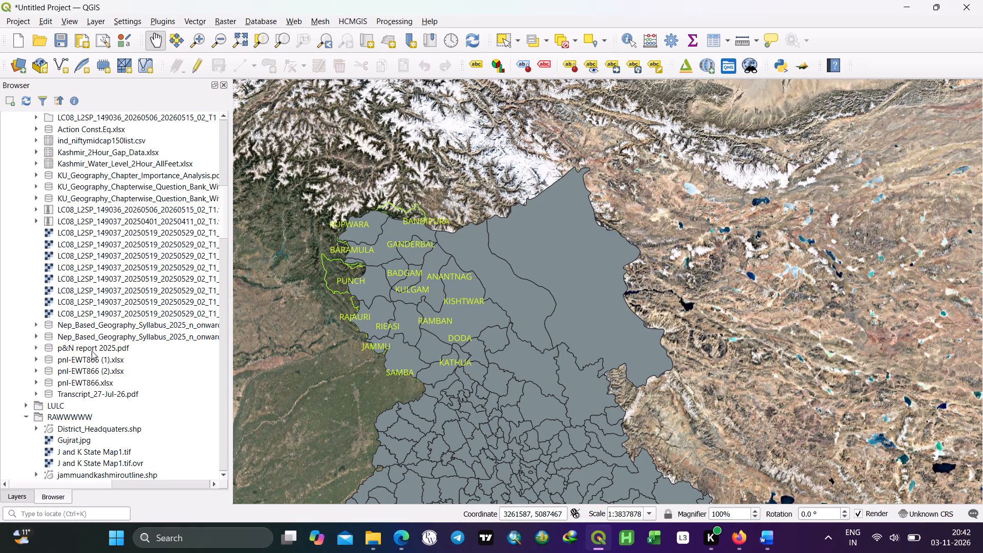
pyautogui.scroll(3, 82, 322)
pyautogui.click(25, 186)
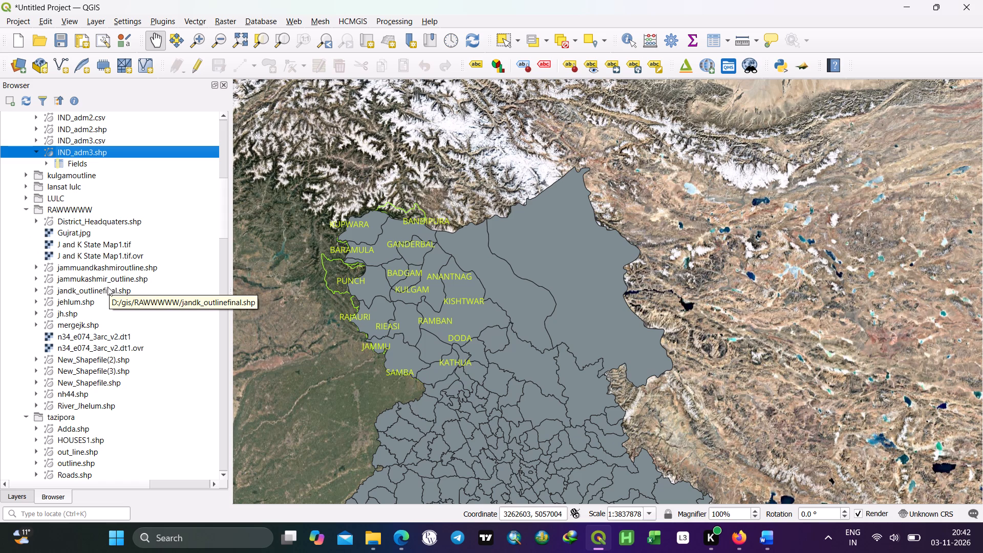
# Review the IND_adm, RAWWWWW and tazipora contents again, collapse tazipora, and look over the gis files below it.
pyautogui.scroll(1, 108, 287)
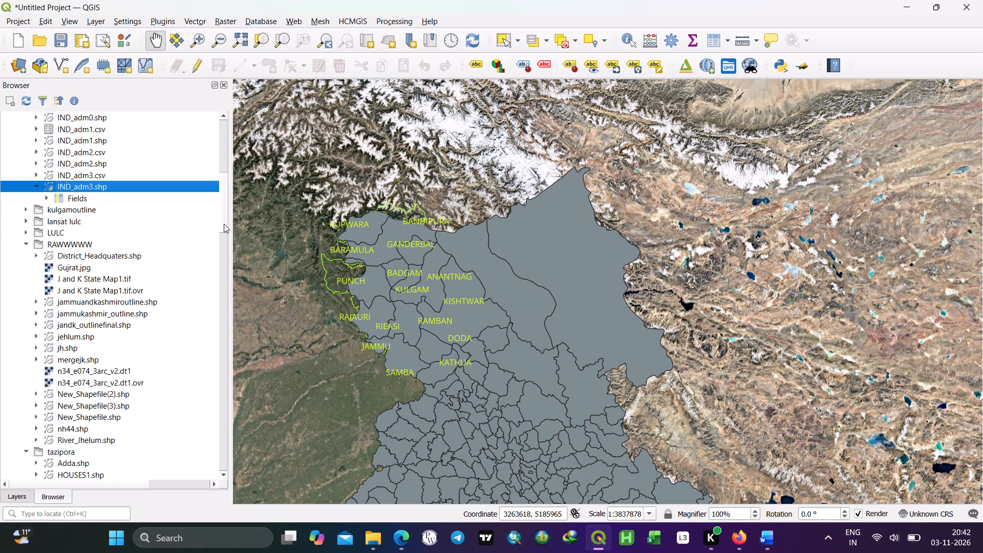
pyautogui.moveTo(223, 223); pyautogui.dragTo(231, 198)
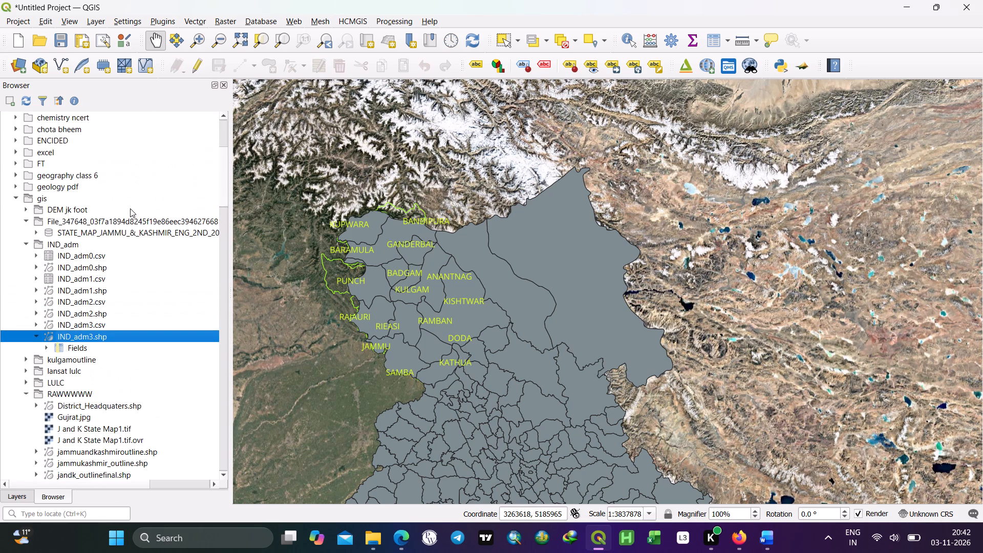
pyautogui.scroll(5, 130, 208)
pyautogui.scroll(-5, 130, 208)
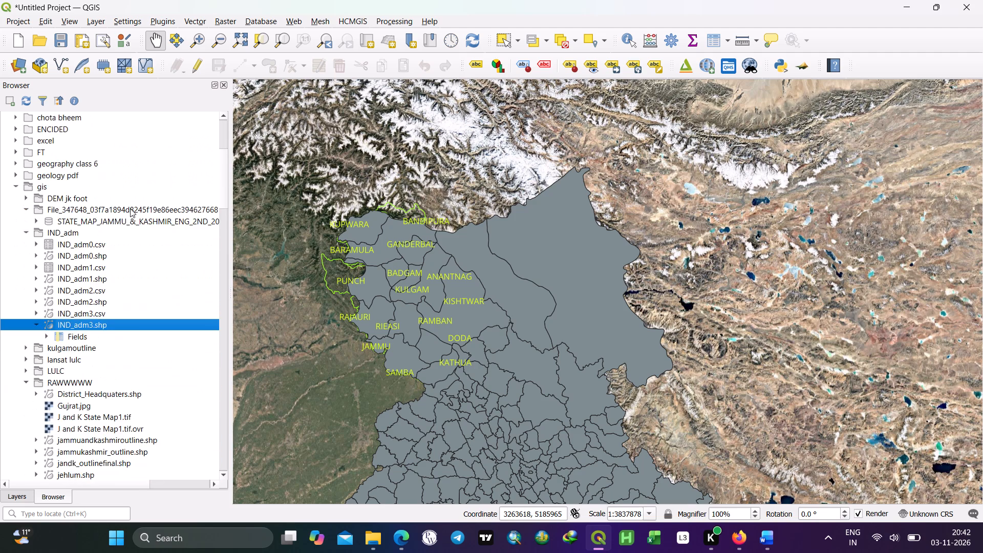
pyautogui.scroll(-2, 130, 208)
pyautogui.scroll(-2, 108, 253)
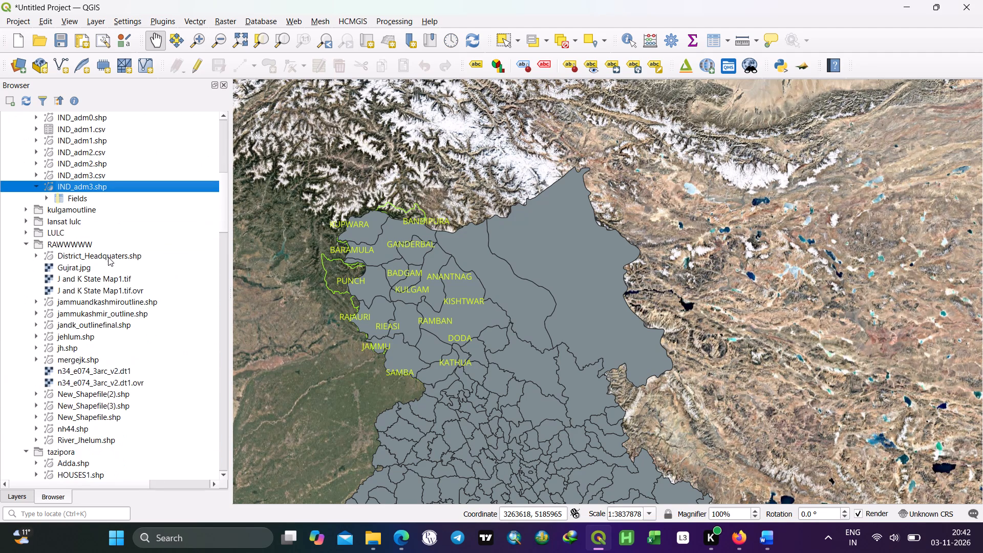
pyautogui.scroll(-4, 72, 258)
pyautogui.scroll(-2, 108, 335)
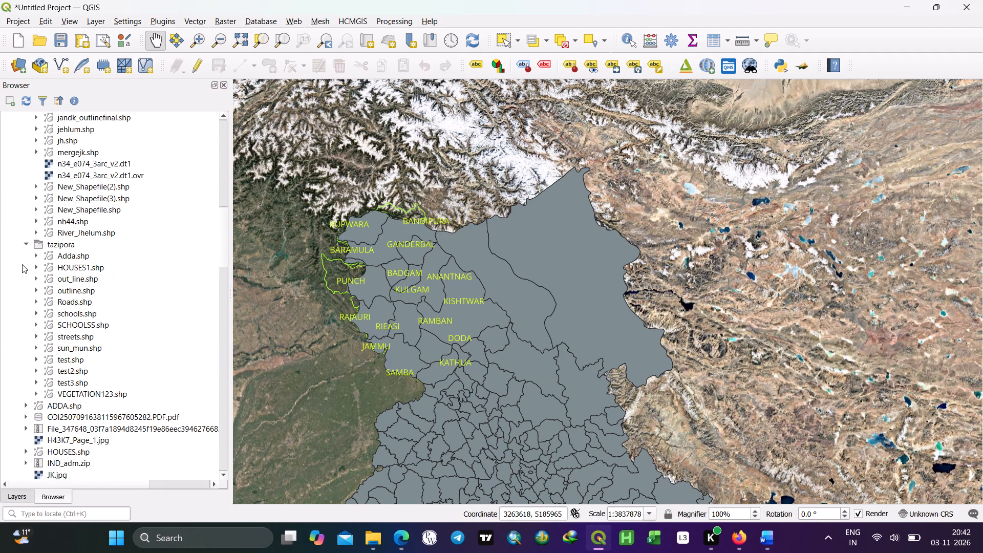
pyautogui.click(27, 245)
pyautogui.scroll(-3, 29, 287)
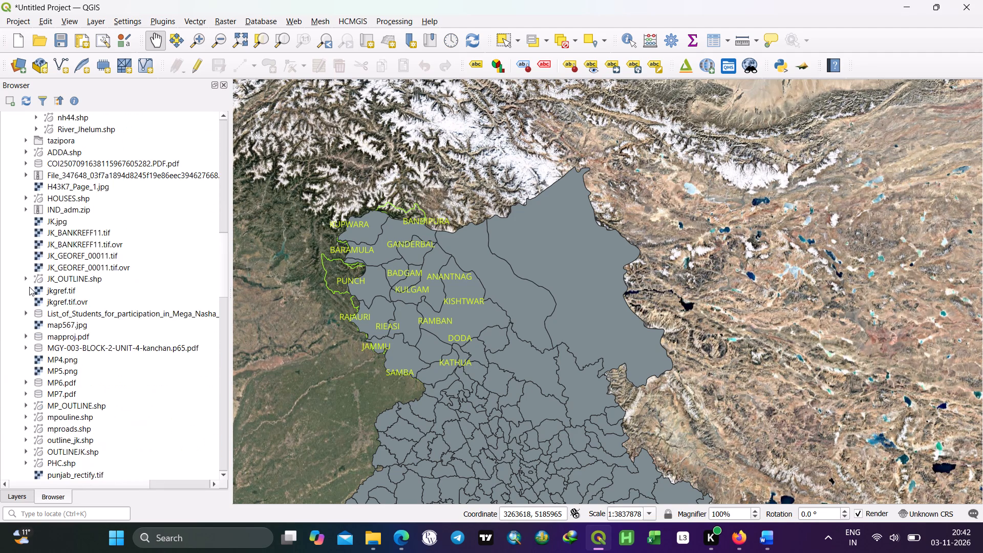
# Look through the remaining gis files, the kuent and qgis folders, the other D: drive entries and the data connections below them.
pyautogui.scroll(-8, 29, 287)
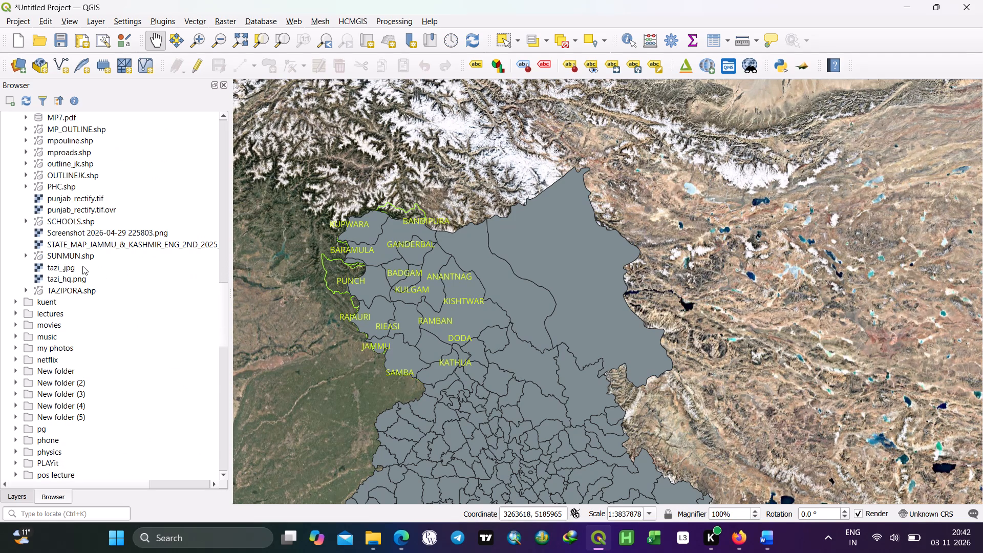
pyautogui.scroll(-2, 87, 270)
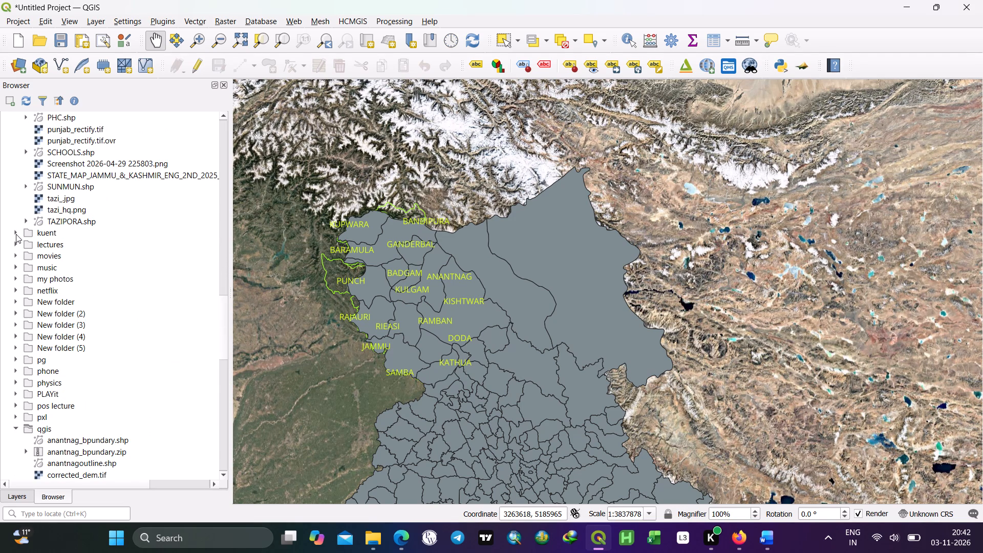
pyautogui.click(16, 233)
pyautogui.click(16, 233)
pyautogui.scroll(-6, 66, 342)
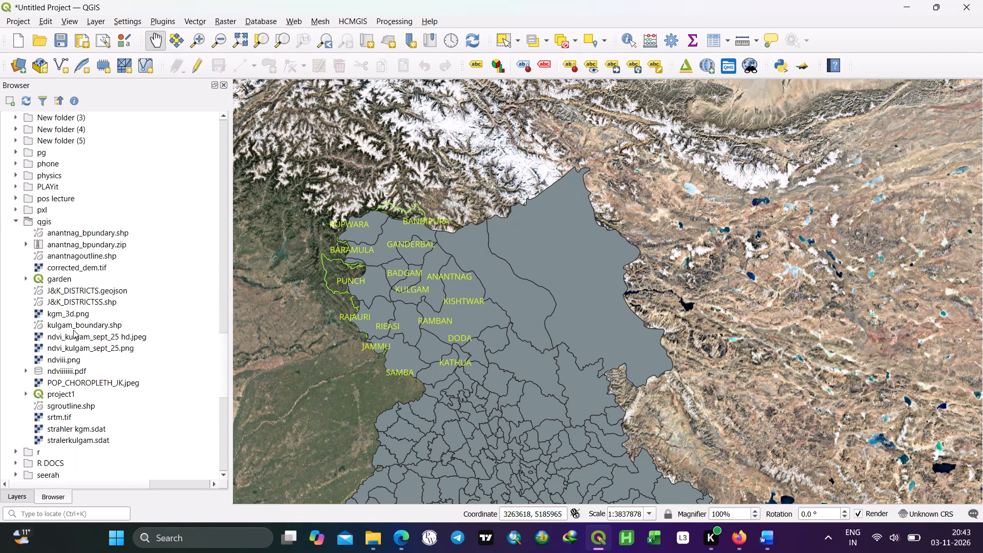
pyautogui.scroll(-10, 73, 330)
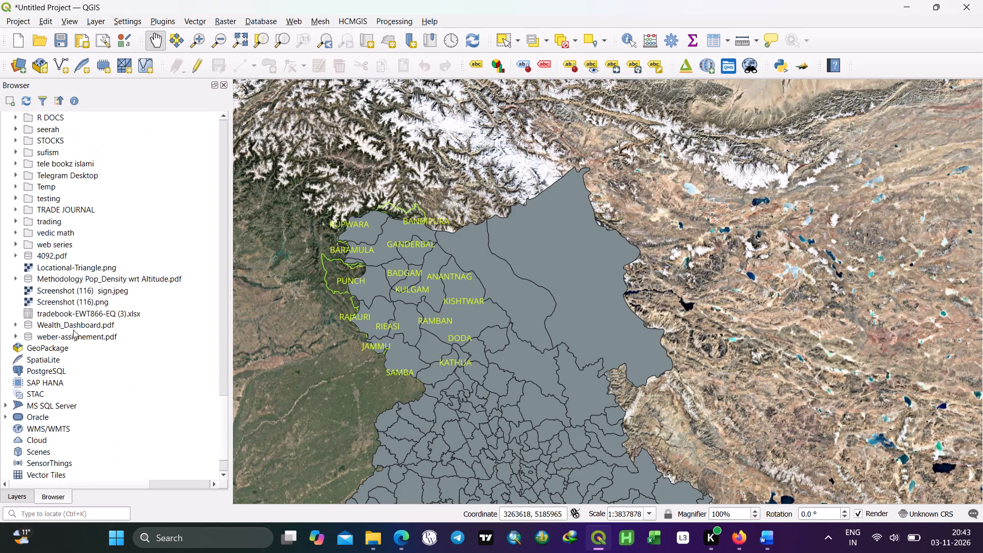
pyautogui.scroll(-3, 73, 330)
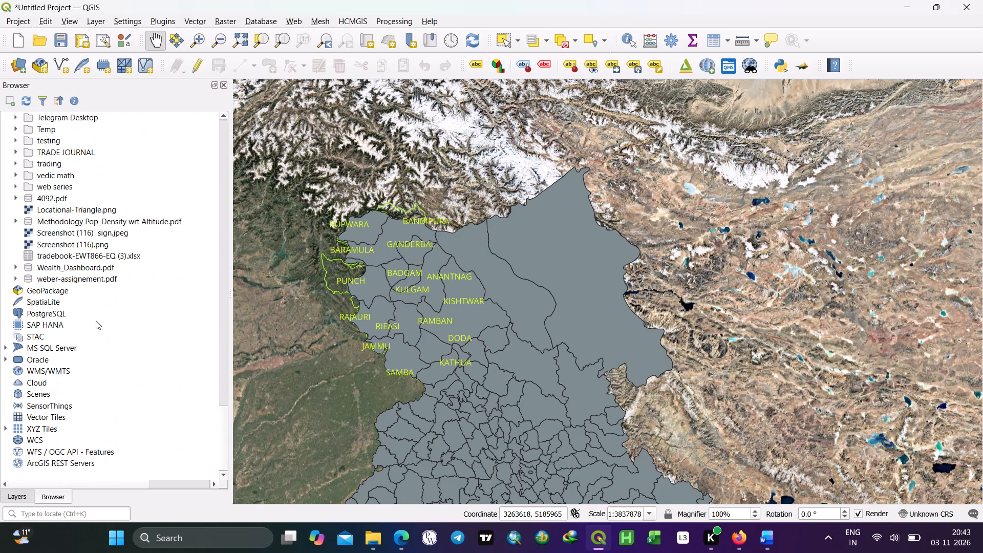
pyautogui.scroll(-5, 96, 321)
pyautogui.scroll(20, 93, 253)
pyautogui.scroll(7, 93, 253)
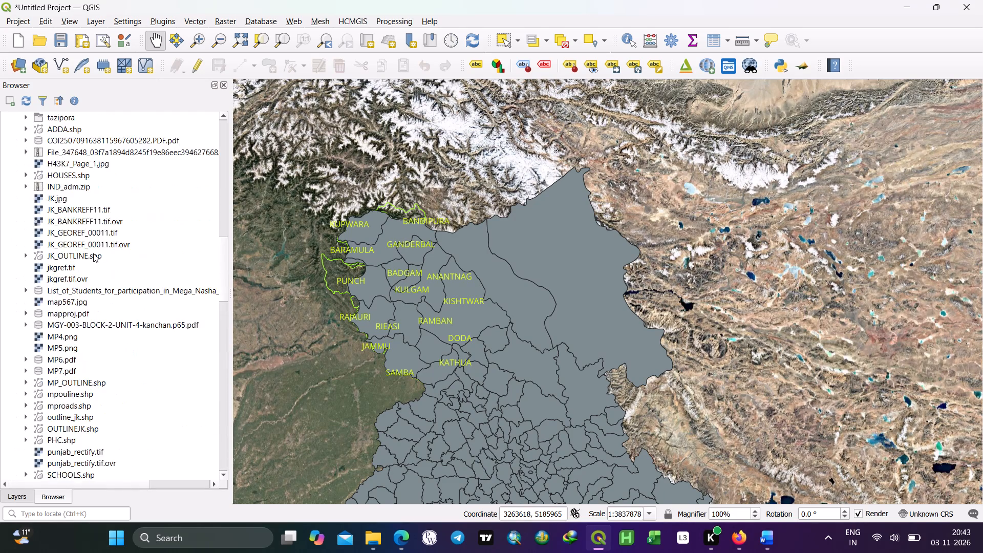
pyautogui.scroll(20, 93, 253)
pyautogui.scroll(10, 93, 253)
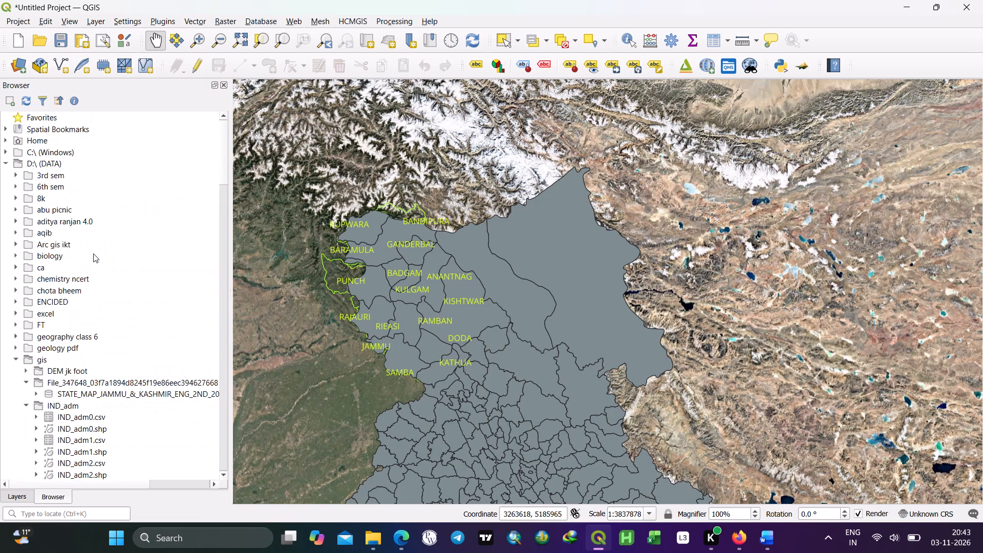
# Open the label settings of the IND_adm3 layer, look over the available labelling modes, and close the layer properties.
pyautogui.click(14, 498)
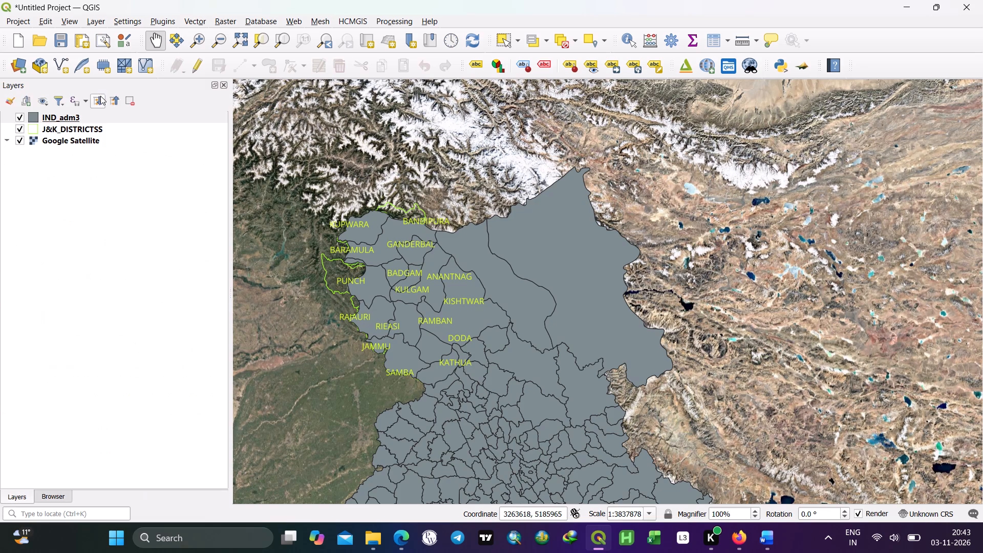
pyautogui.rightClick(56, 119)
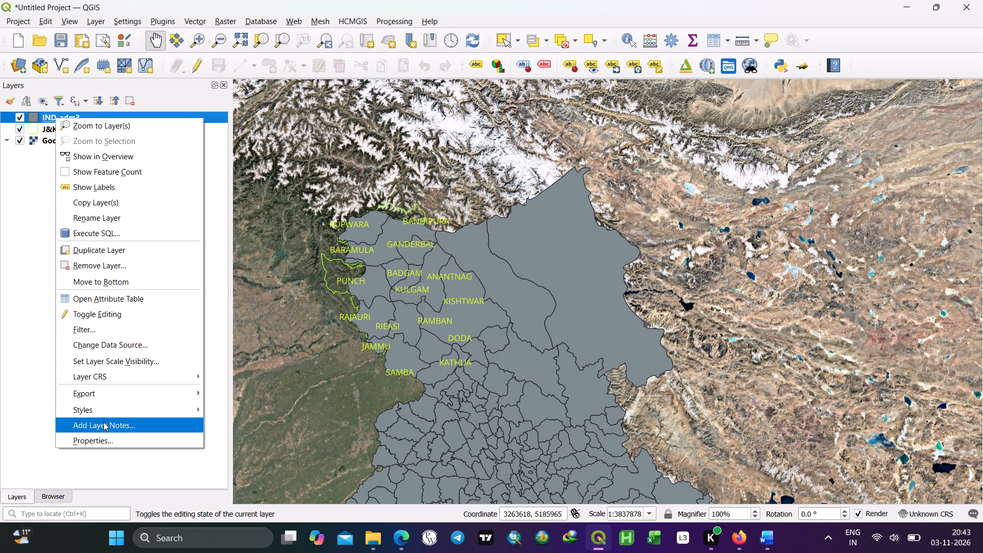
pyautogui.click(108, 438)
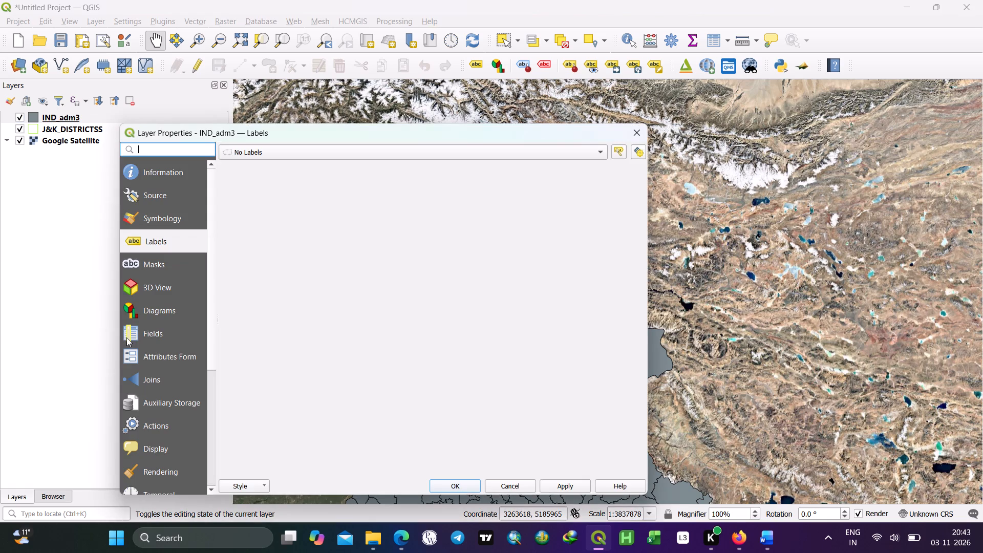
pyautogui.click(156, 244)
pyautogui.click(466, 158)
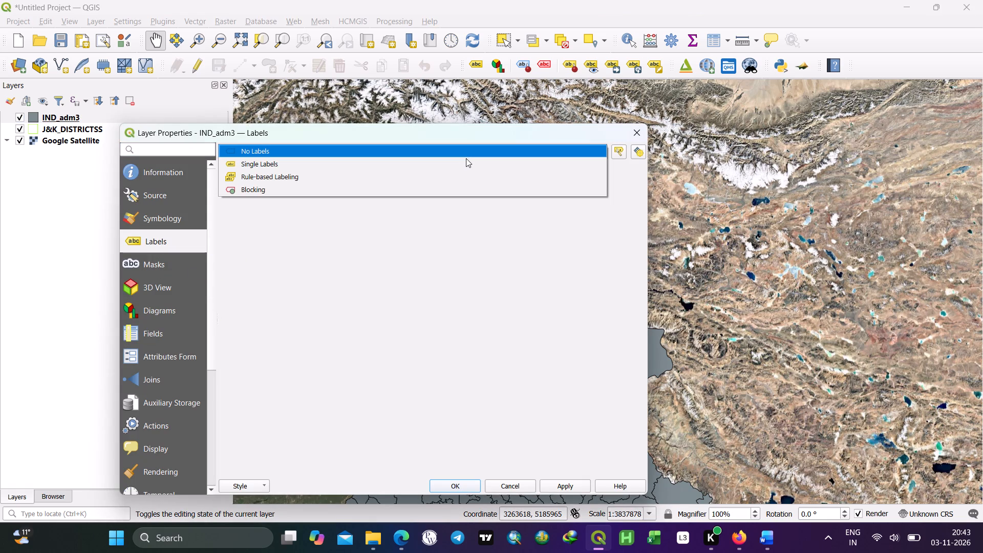
pyautogui.click(555, 325)
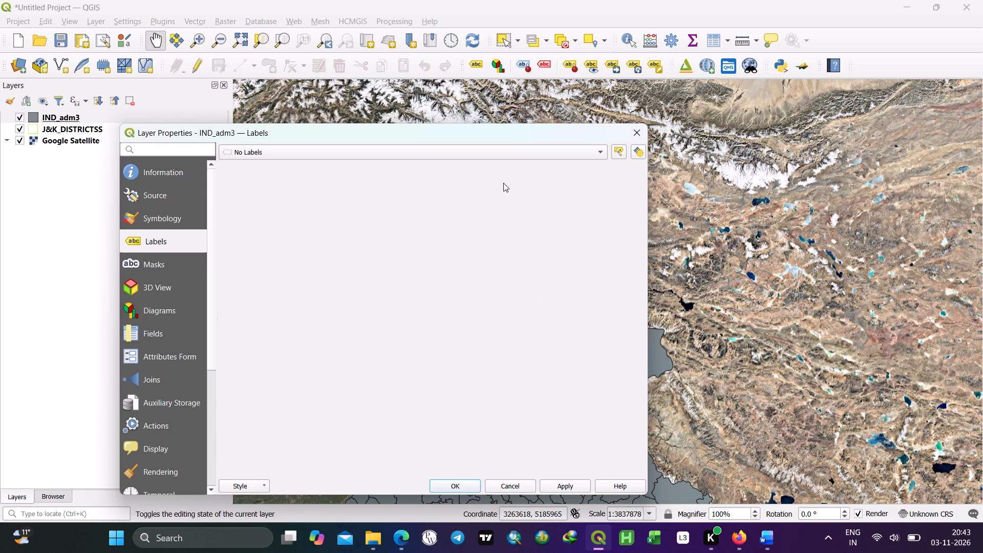
pyautogui.click(631, 138)
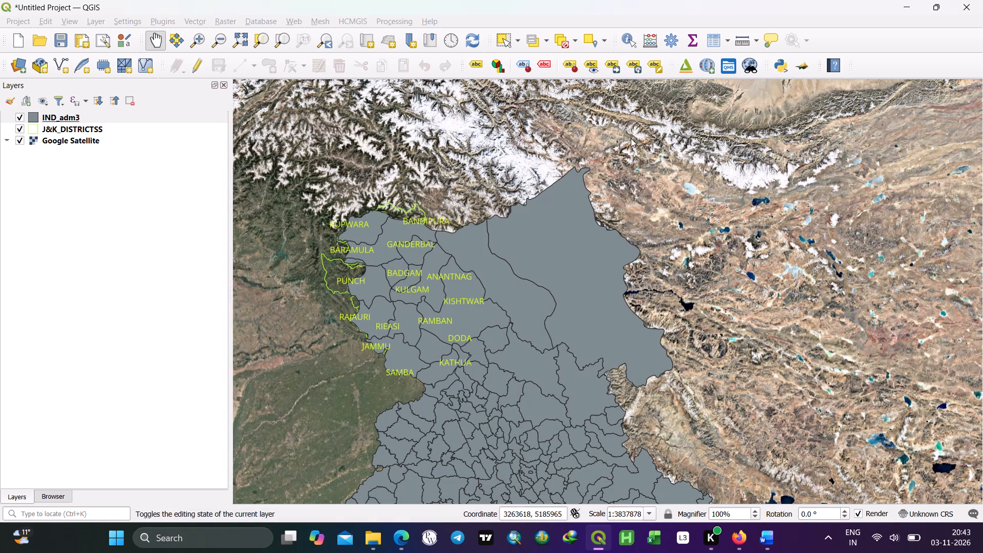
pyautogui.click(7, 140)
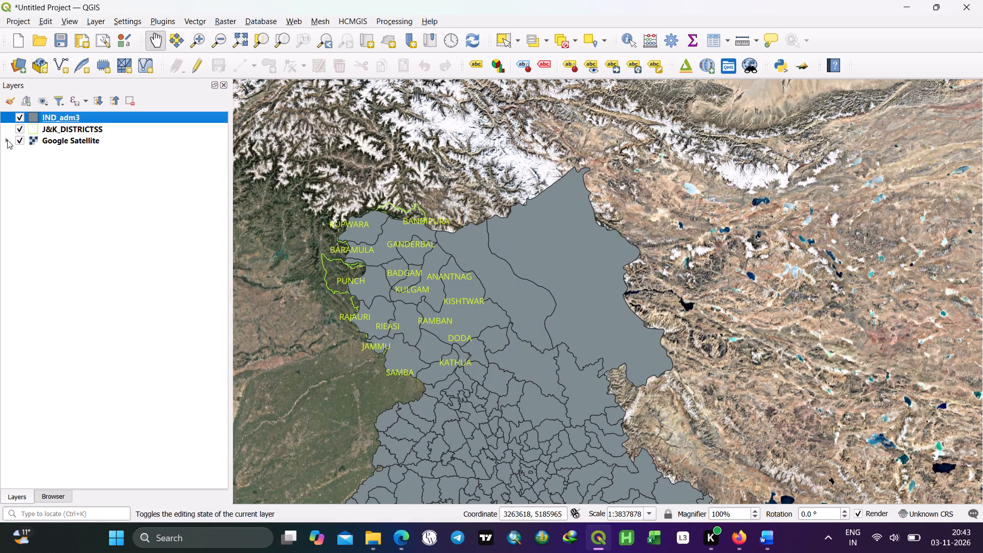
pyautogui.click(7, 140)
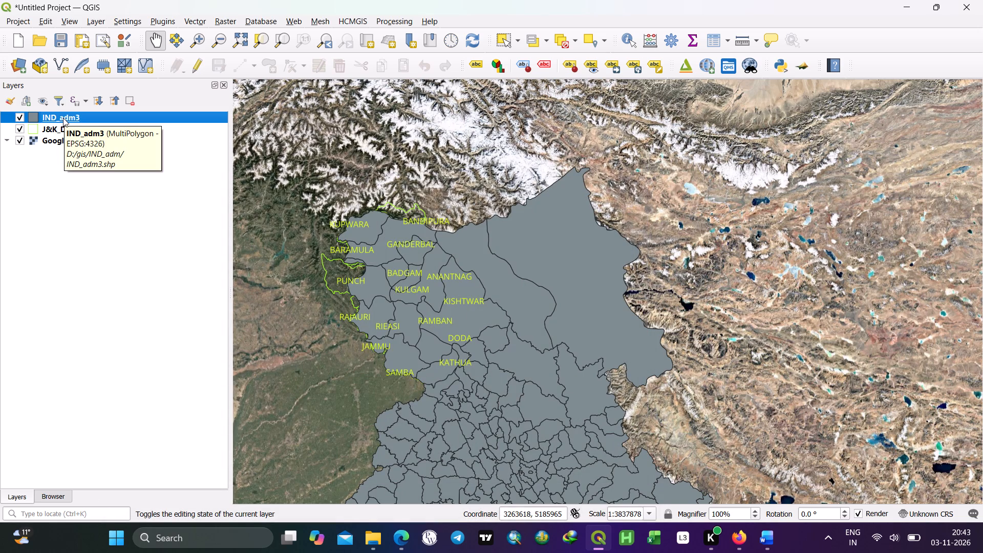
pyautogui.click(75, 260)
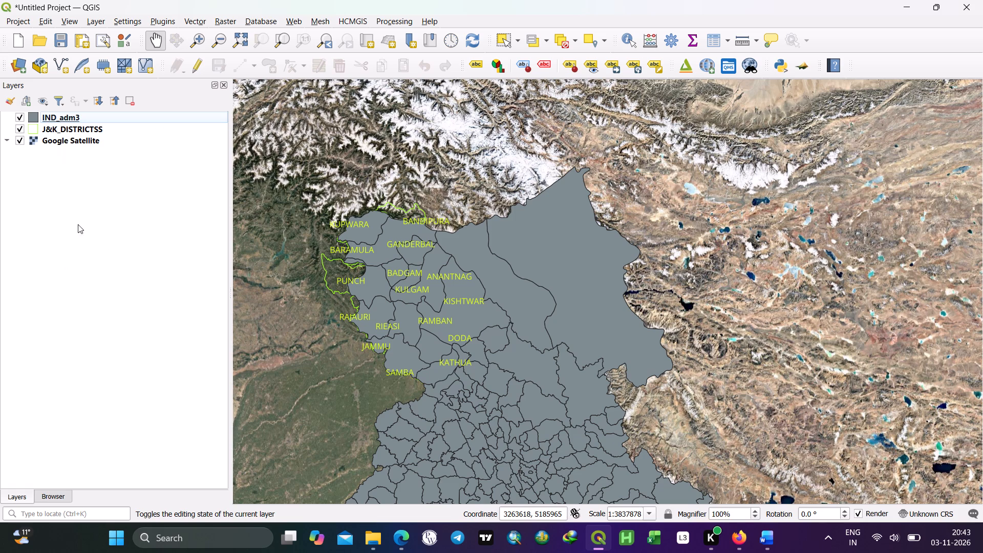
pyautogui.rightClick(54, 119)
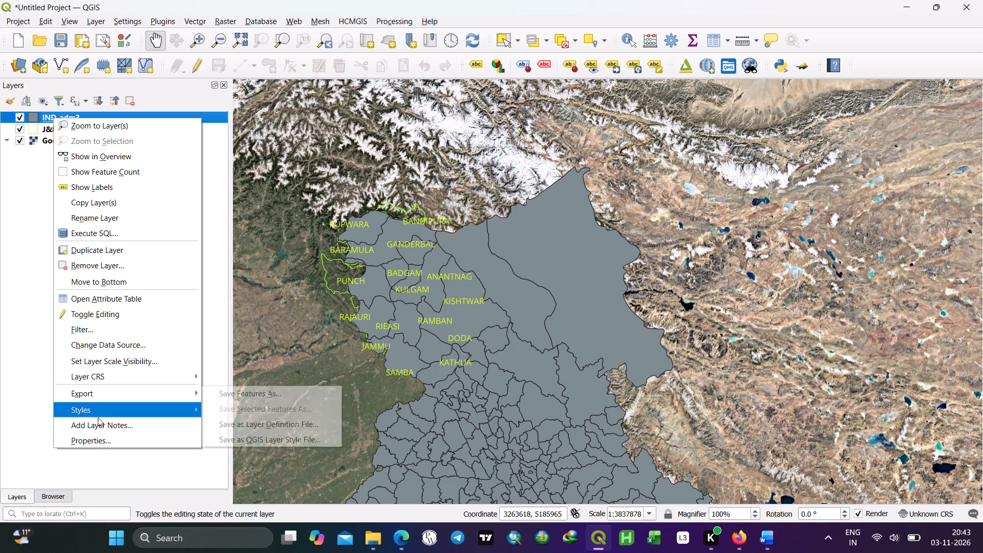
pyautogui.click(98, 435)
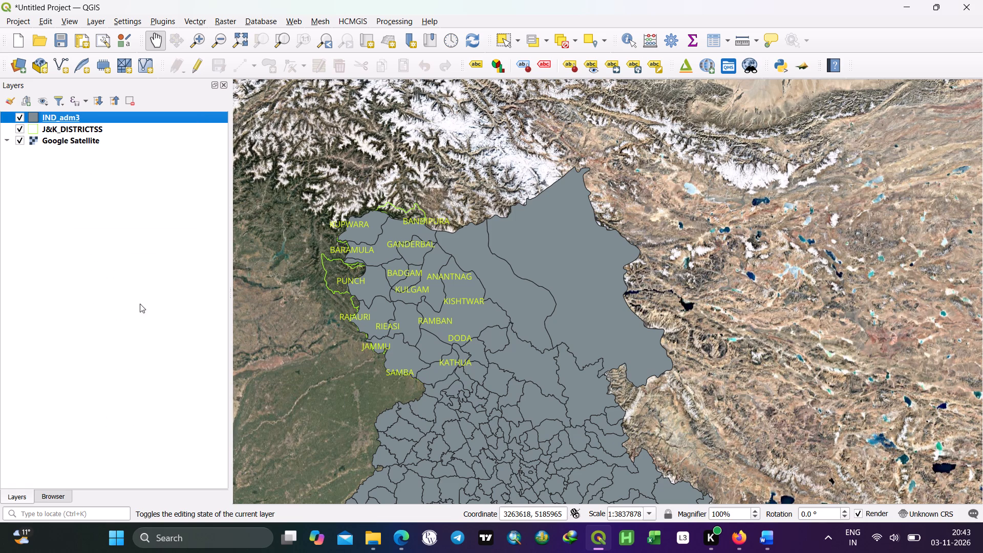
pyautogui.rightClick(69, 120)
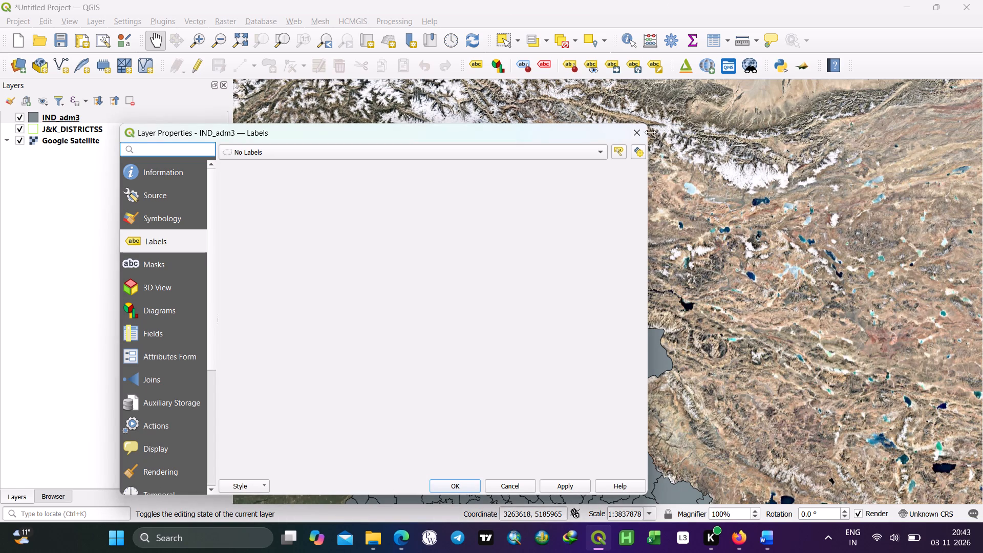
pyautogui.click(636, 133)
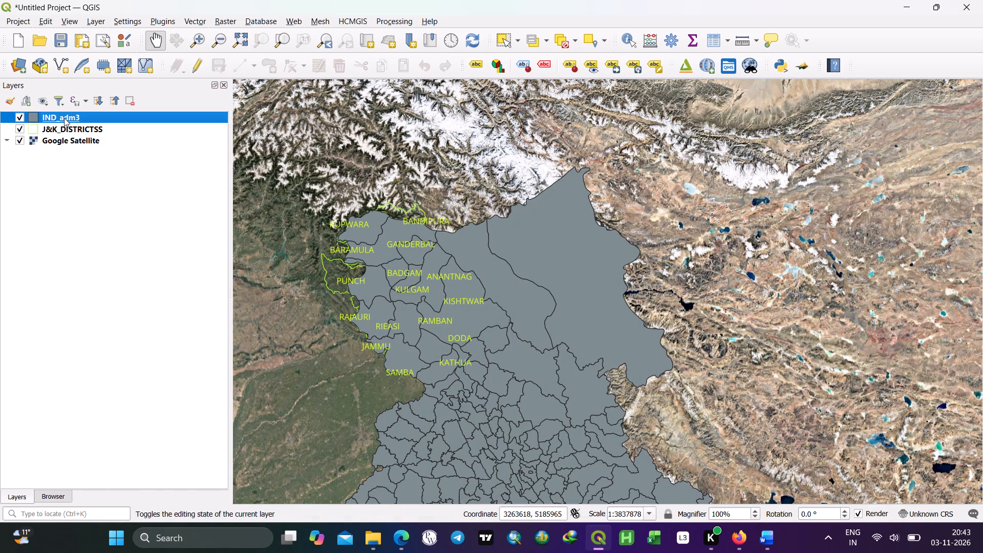
# Remove the IND_adm3 layer from the project, keeping J&K_DISTRICTSS over Google Satellite.
pyautogui.rightClick(64, 117)
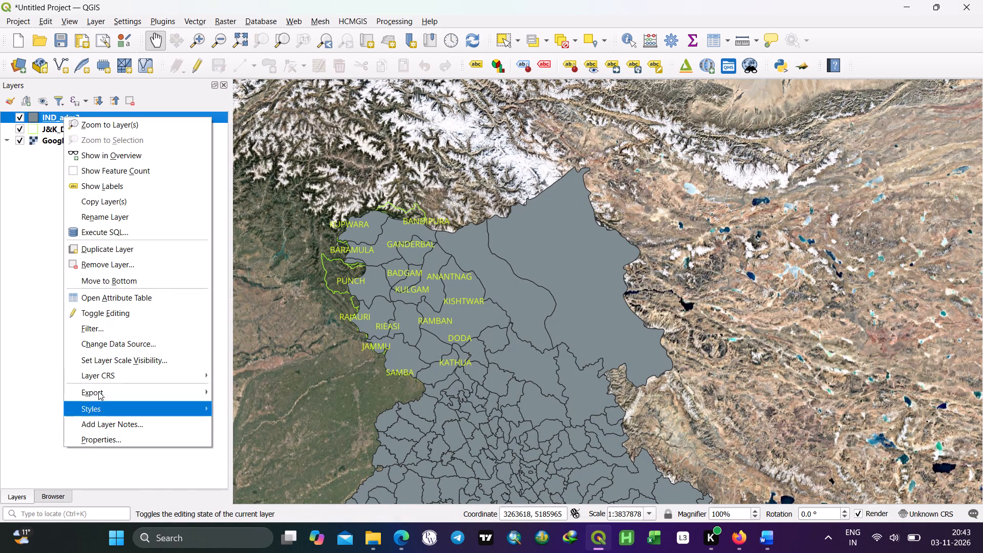
pyautogui.click(103, 267)
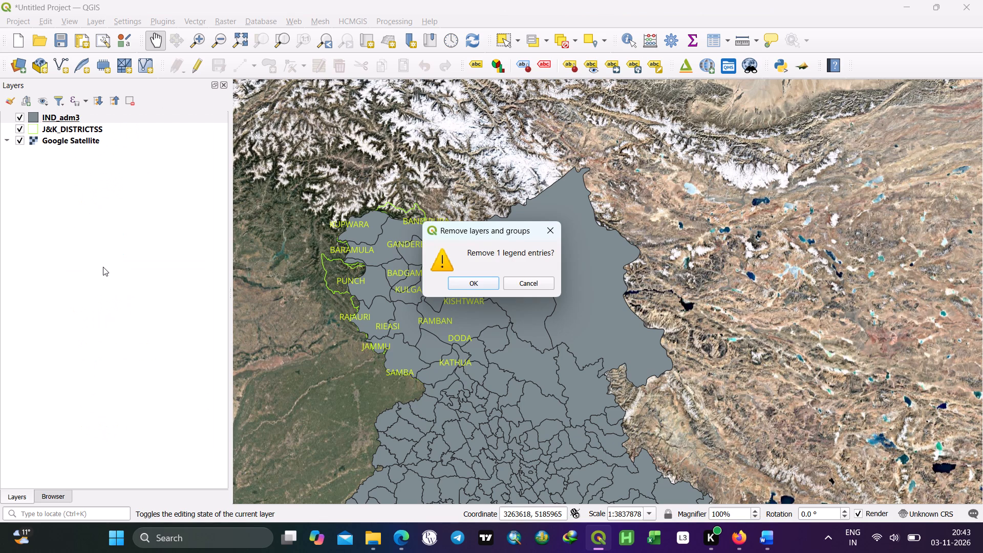
pyautogui.click(459, 281)
pyautogui.scroll(3, 373, 291)
pyautogui.scroll(-2, 373, 291)
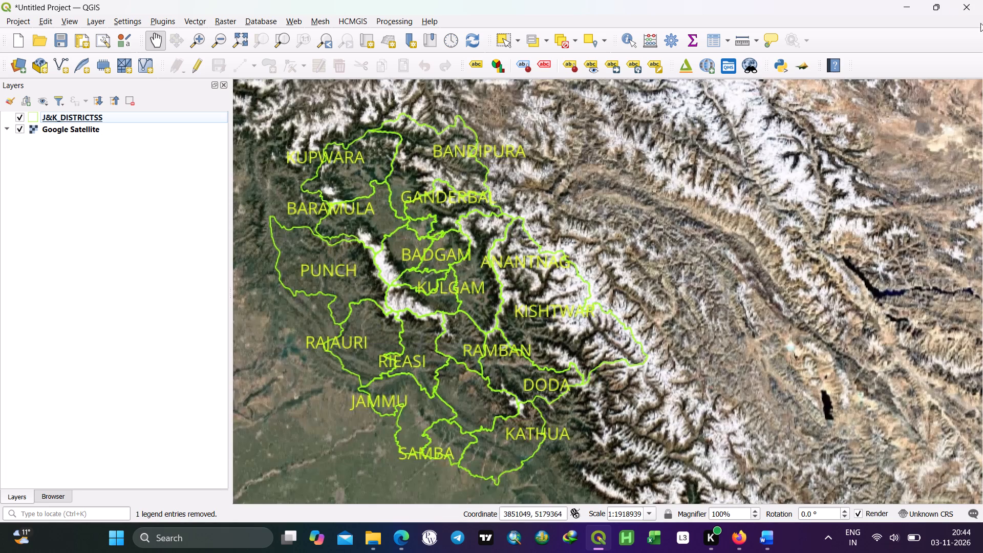
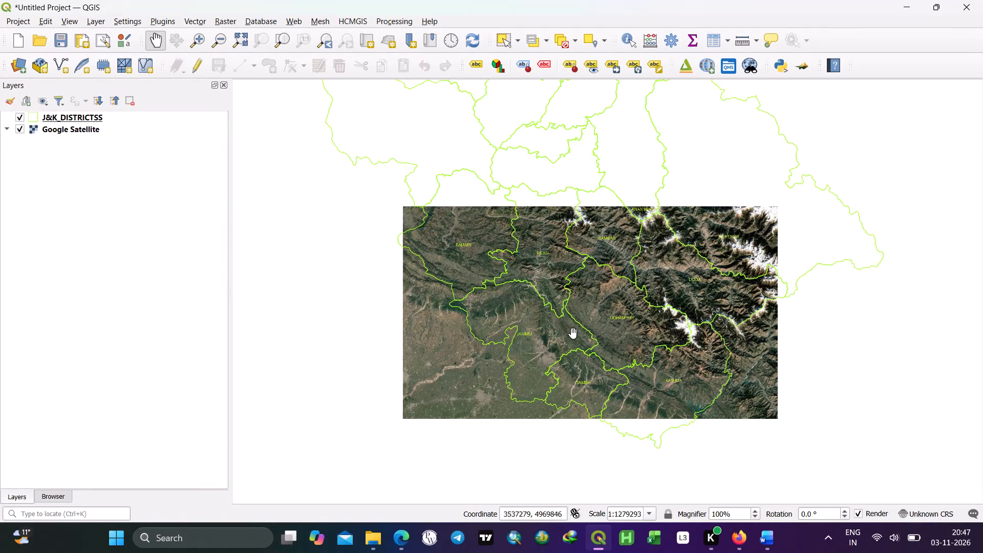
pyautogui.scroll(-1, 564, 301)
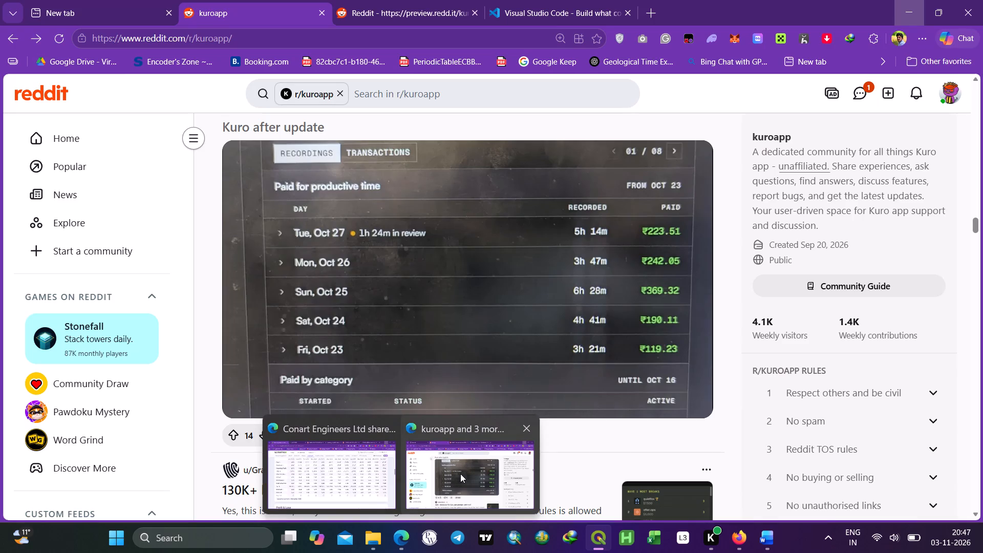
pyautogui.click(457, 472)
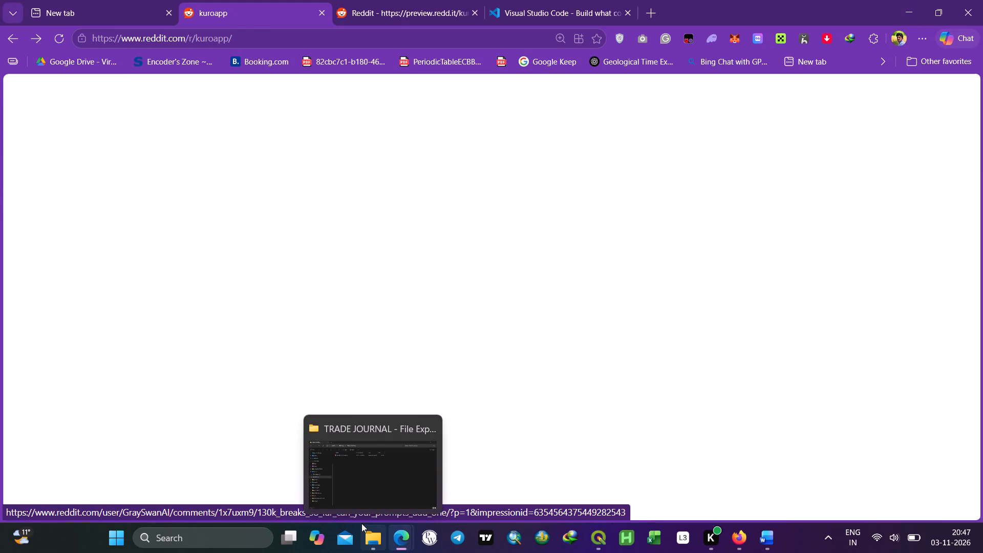
# Switch to File Explorer and check the location of the gadm41_IND_shp archive in its properties.
pyautogui.click(368, 484)
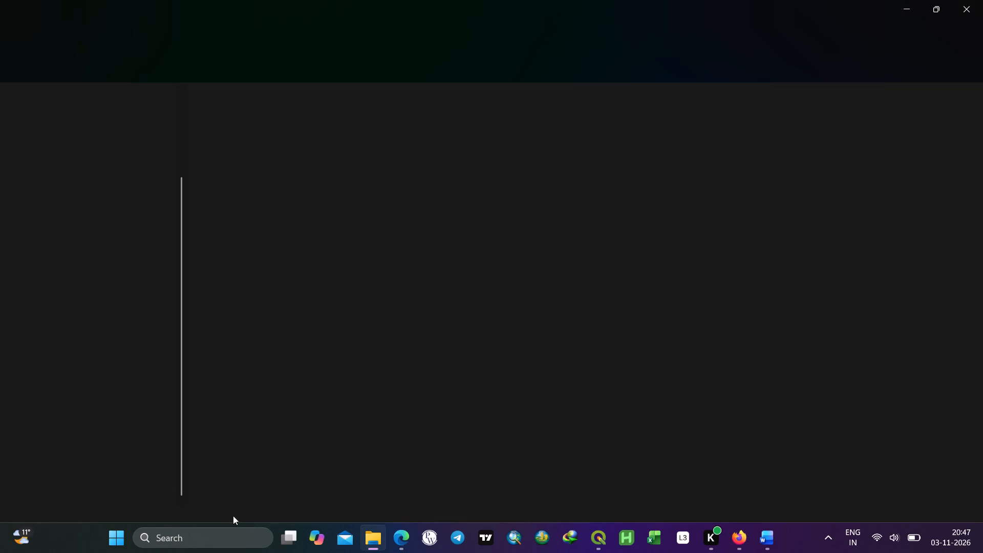
pyautogui.scroll(-2, 80, 413)
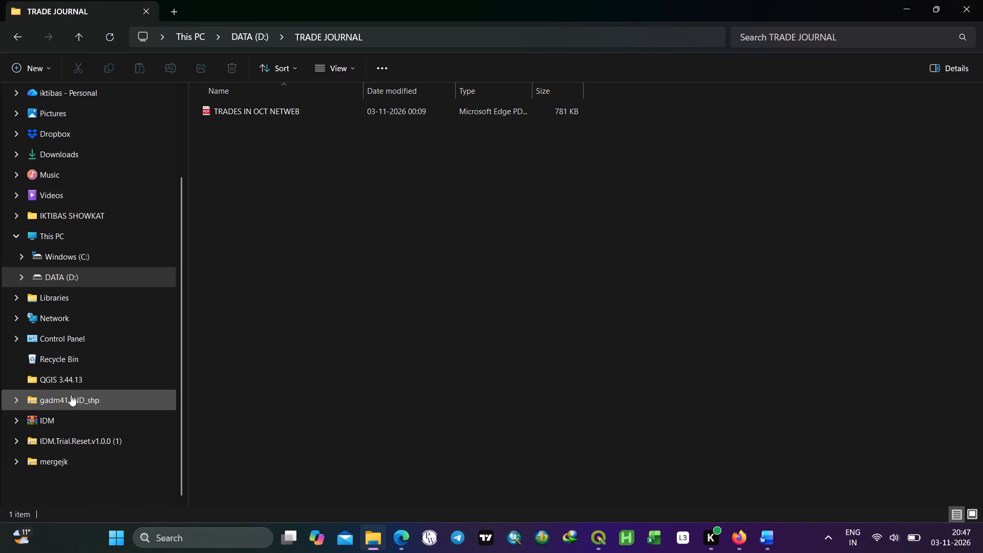
pyautogui.click(16, 398)
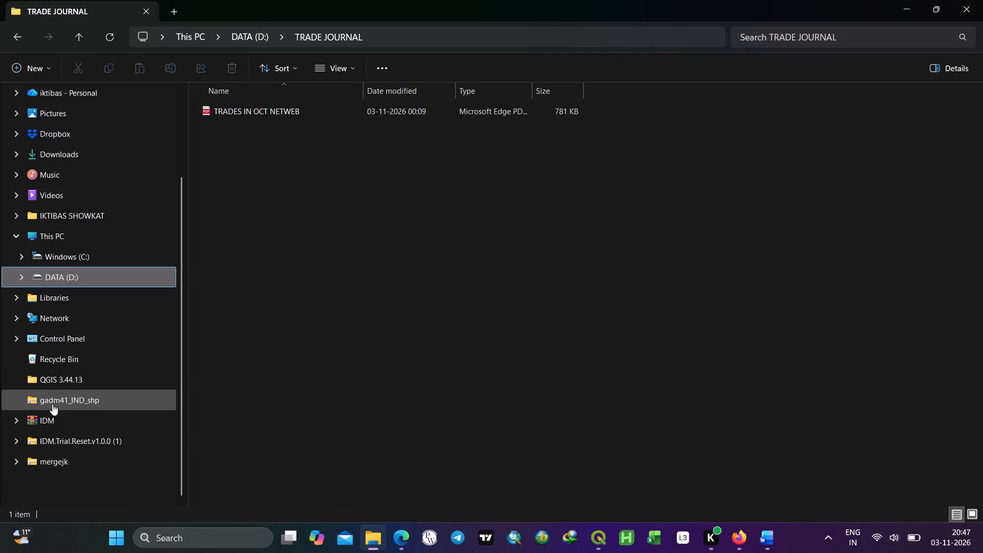
pyautogui.scroll(-2, 73, 395)
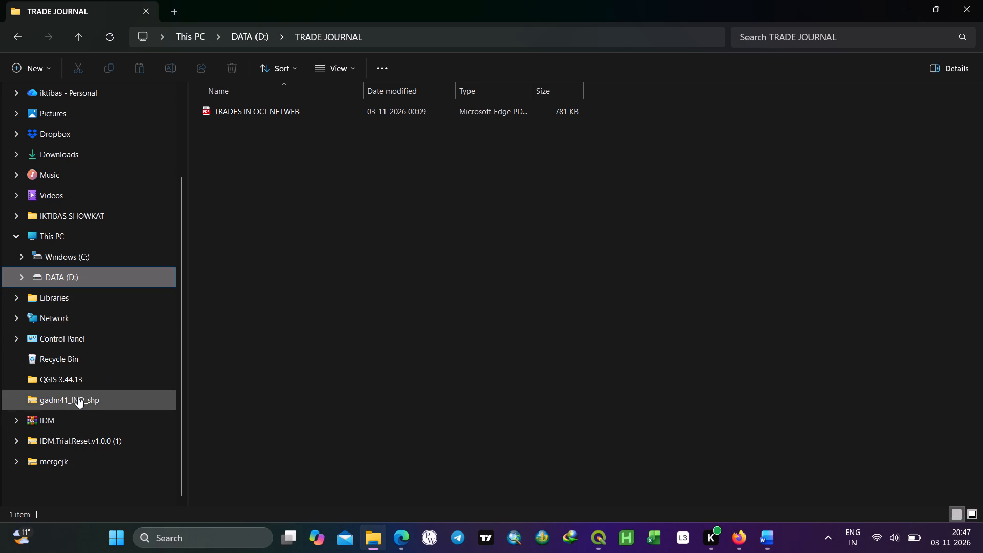
pyautogui.rightClick(79, 399)
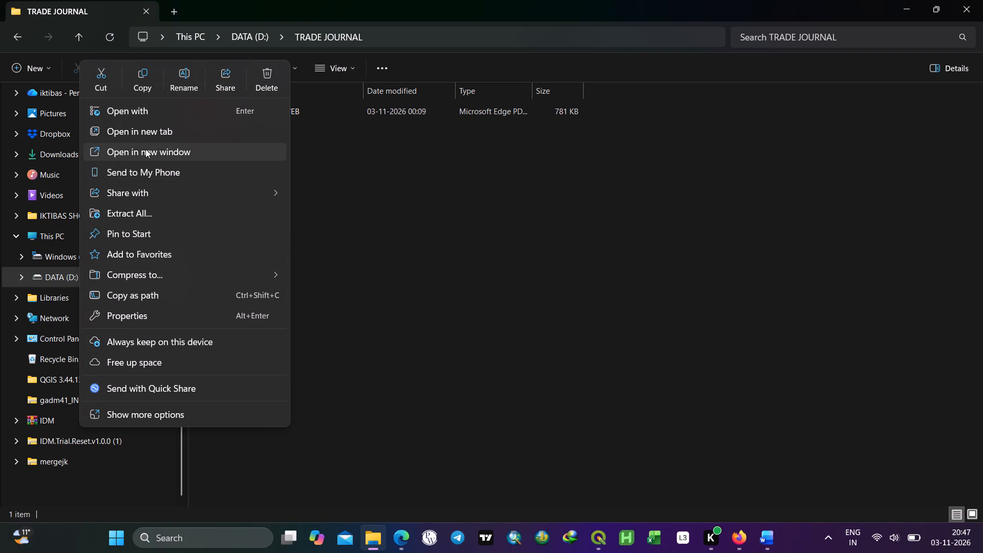
pyautogui.click(172, 417)
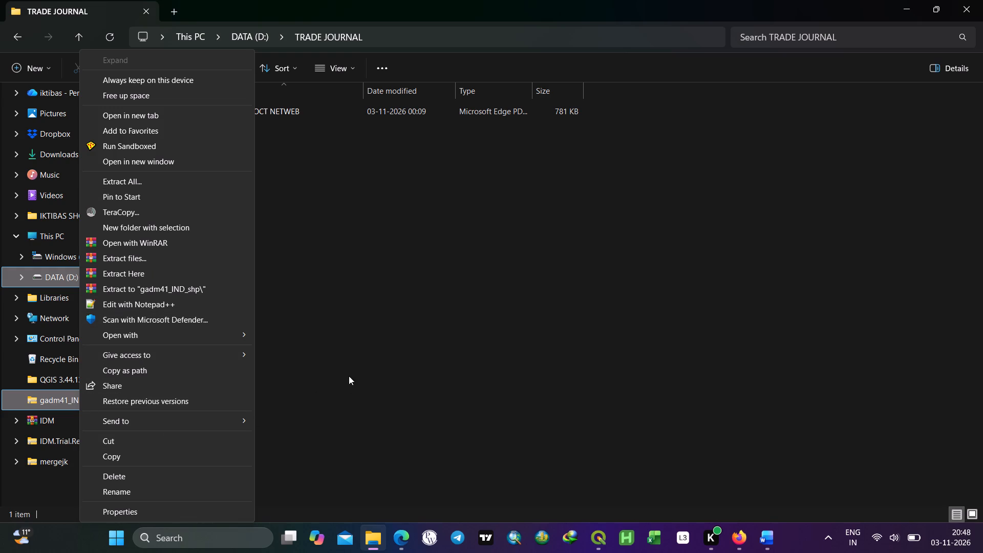
pyautogui.click(356, 304)
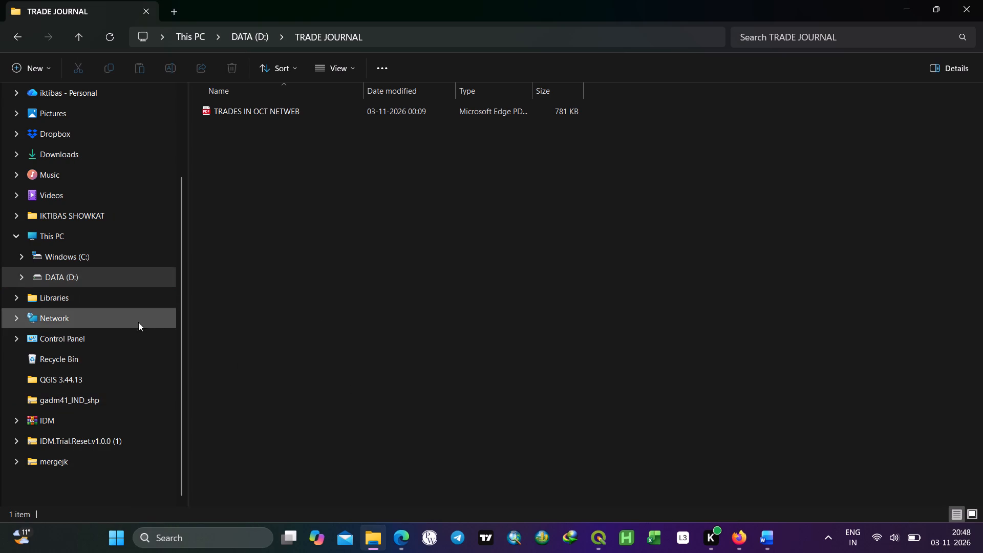
pyautogui.rightClick(87, 406)
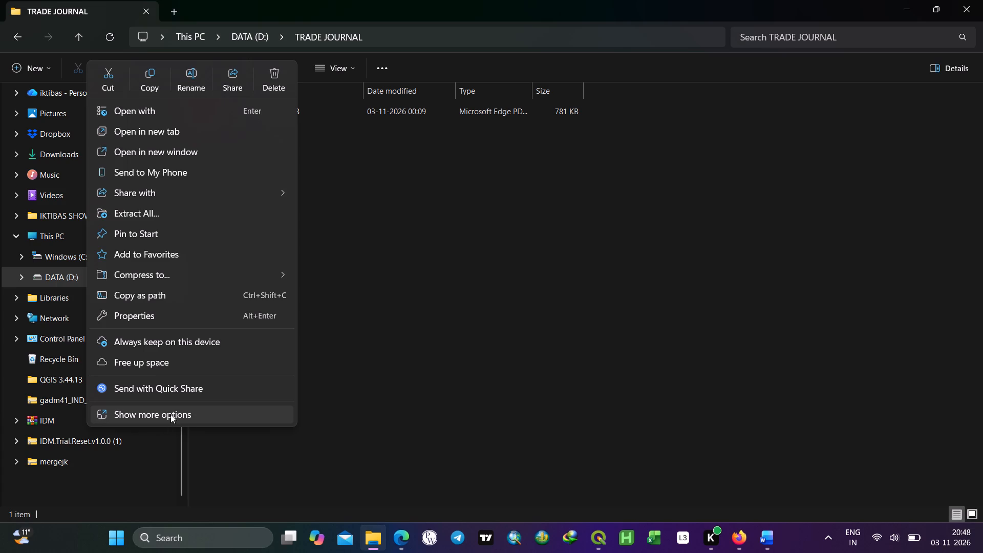
pyautogui.click(163, 414)
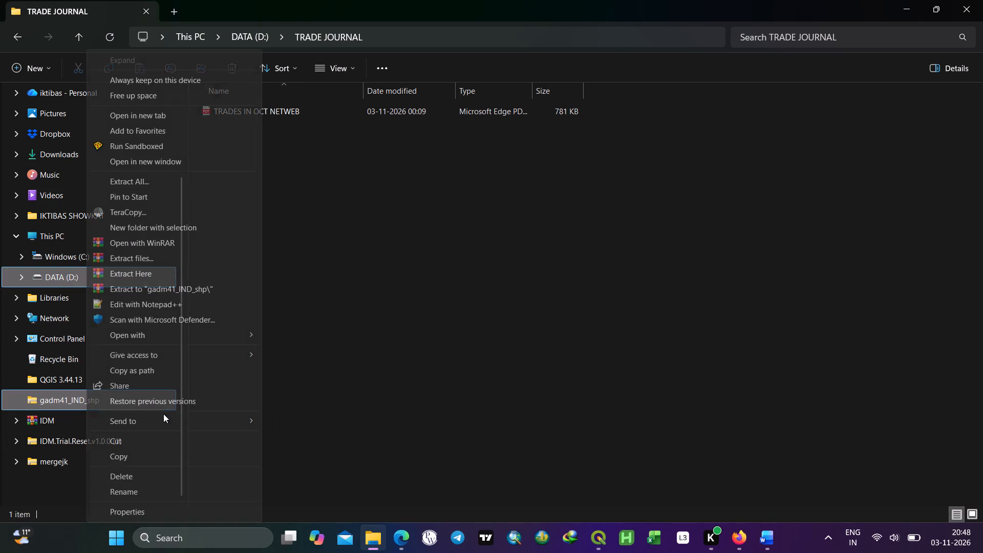
pyautogui.click(147, 510)
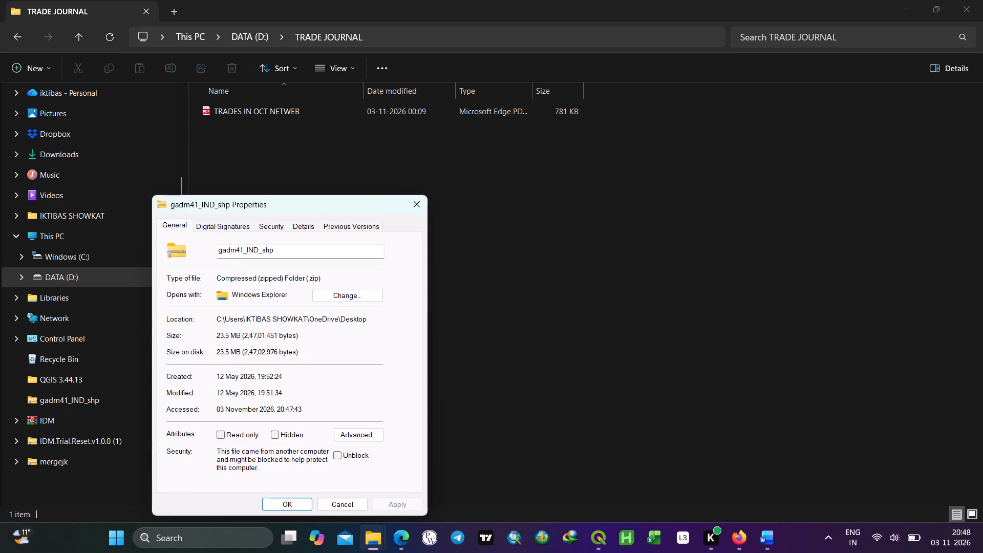
pyautogui.click(486, 332)
# Look through the user profile folder, its OneDrive folder and the Attachments subfolder, and return to the OneDrive folder.
pyautogui.scroll(3, 163, 244)
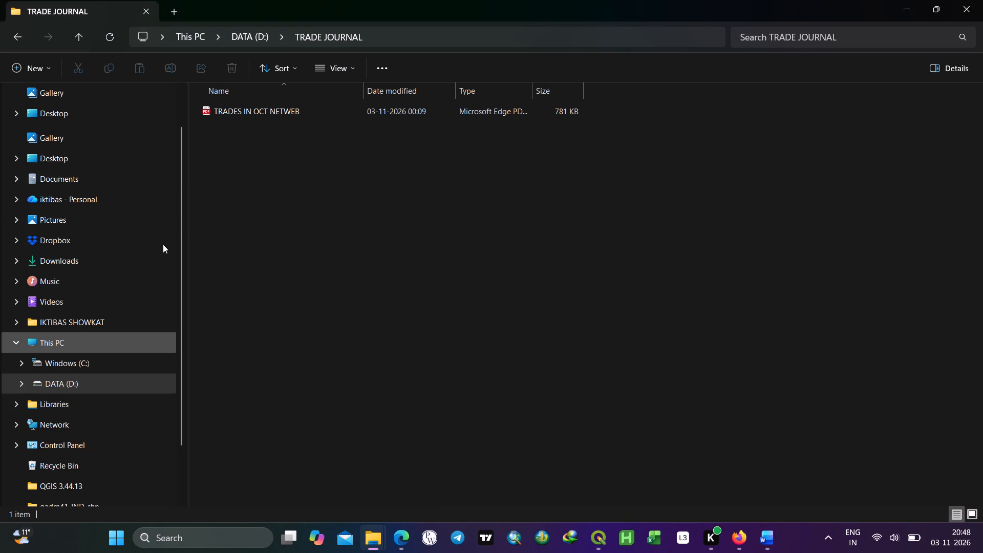
pyautogui.scroll(5, 163, 244)
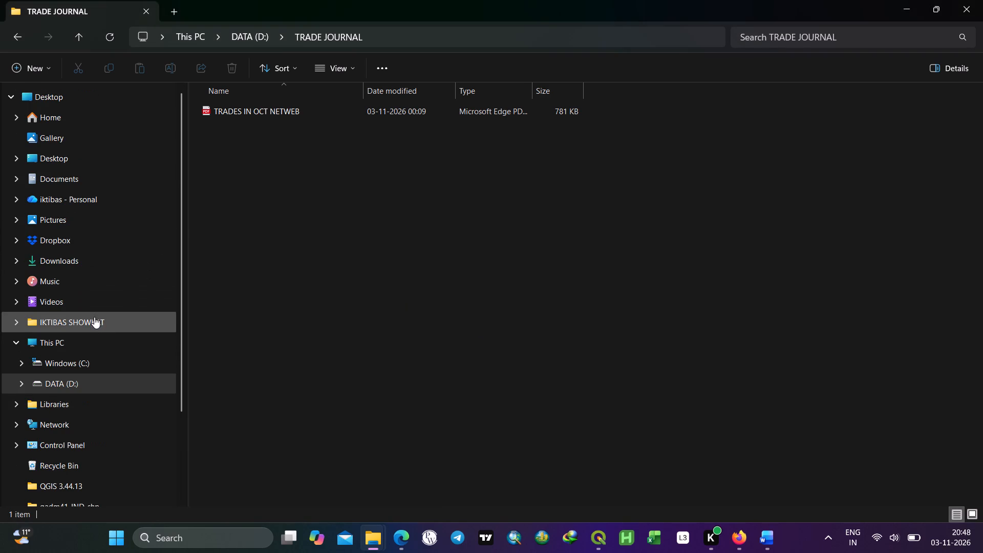
pyautogui.doubleClick(93, 319)
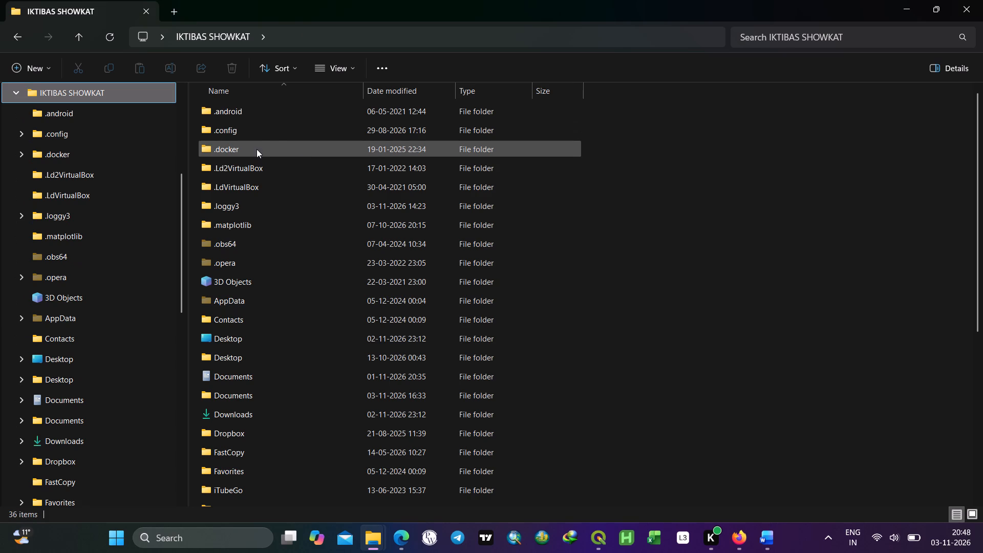
pyautogui.scroll(2, 255, 156)
pyautogui.scroll(-1, 255, 158)
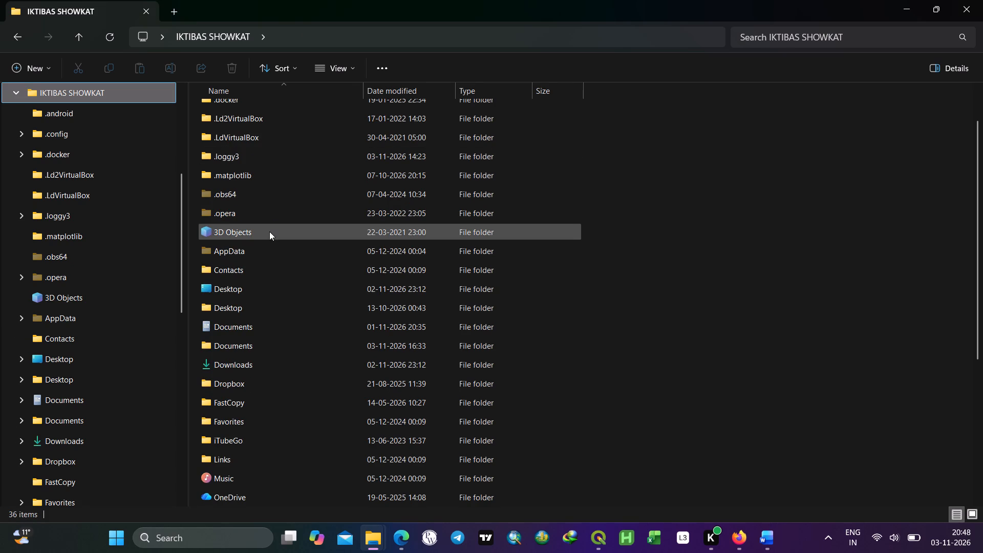
pyautogui.scroll(-2, 269, 231)
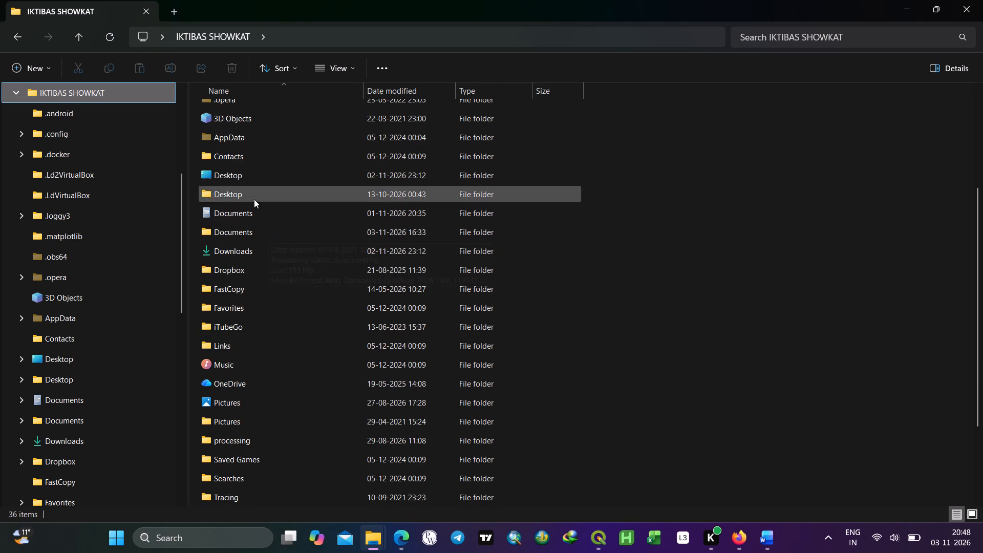
pyautogui.scroll(-2, 255, 215)
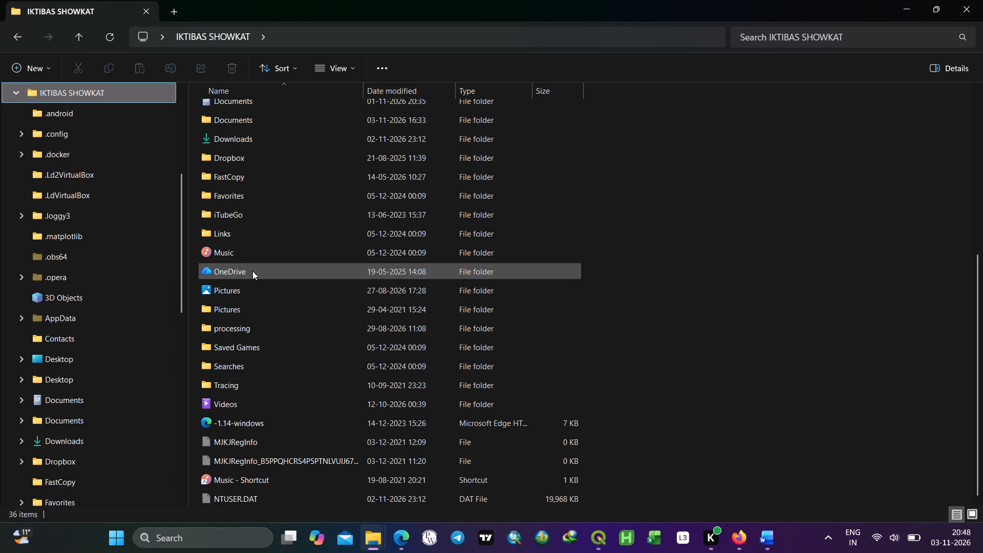
pyautogui.doubleClick(252, 271)
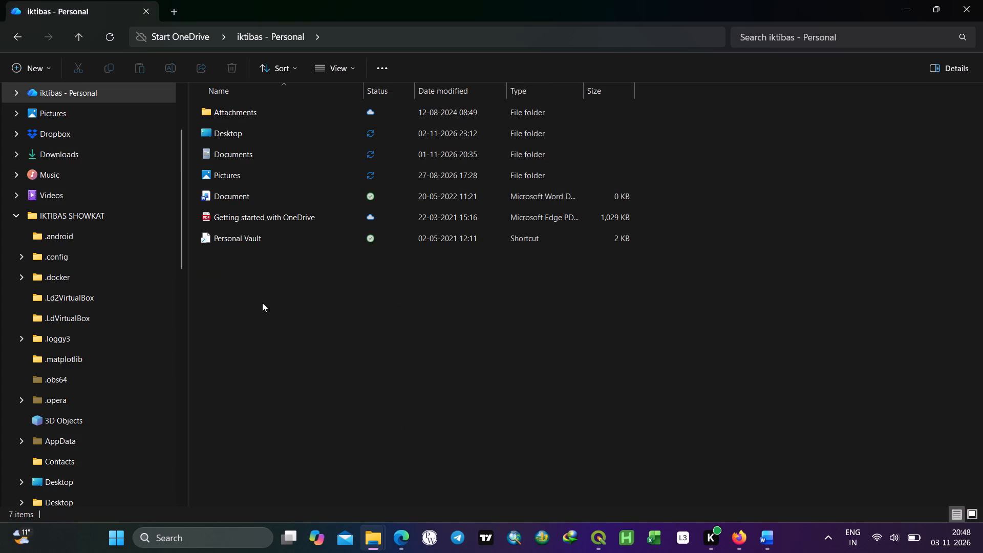
pyautogui.doubleClick(243, 118)
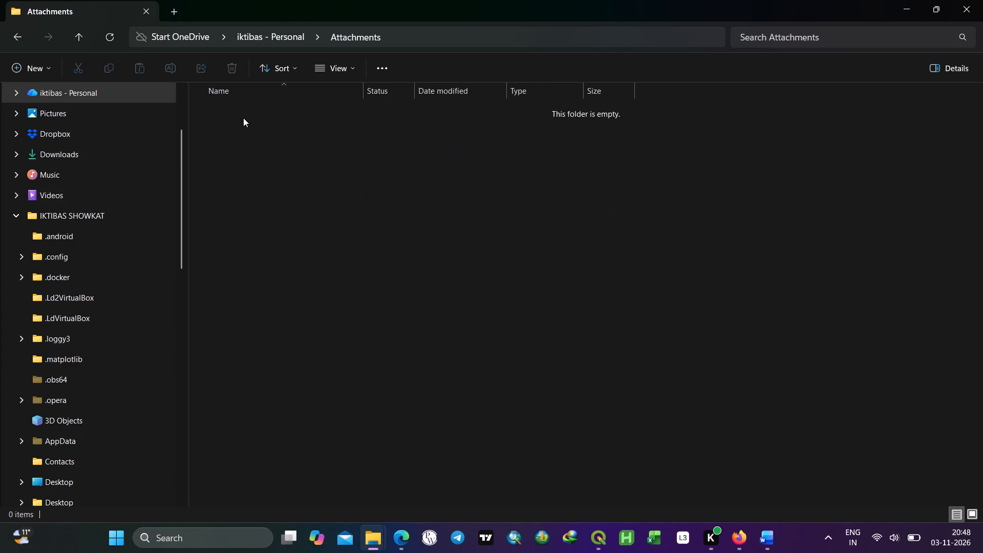
pyautogui.click(261, 42)
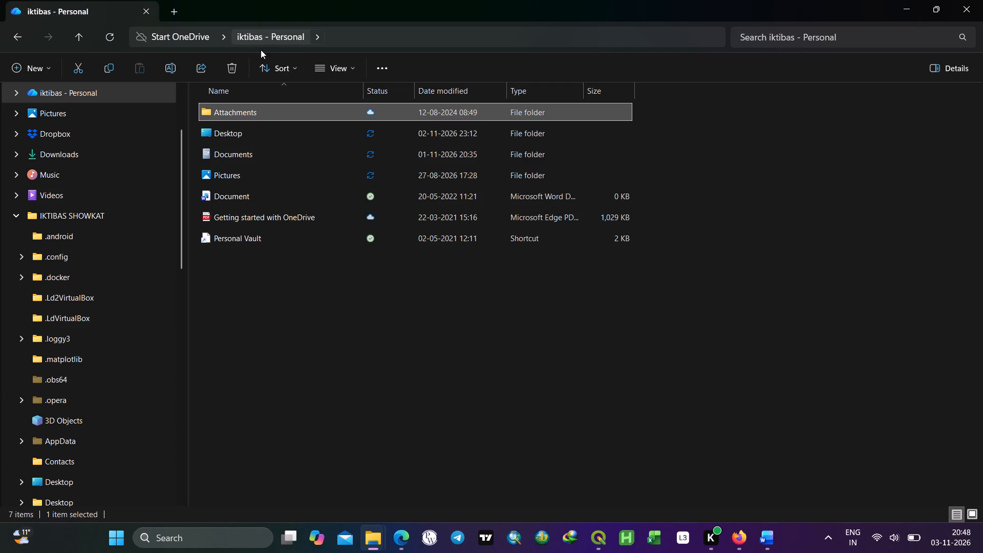
pyautogui.click(178, 39)
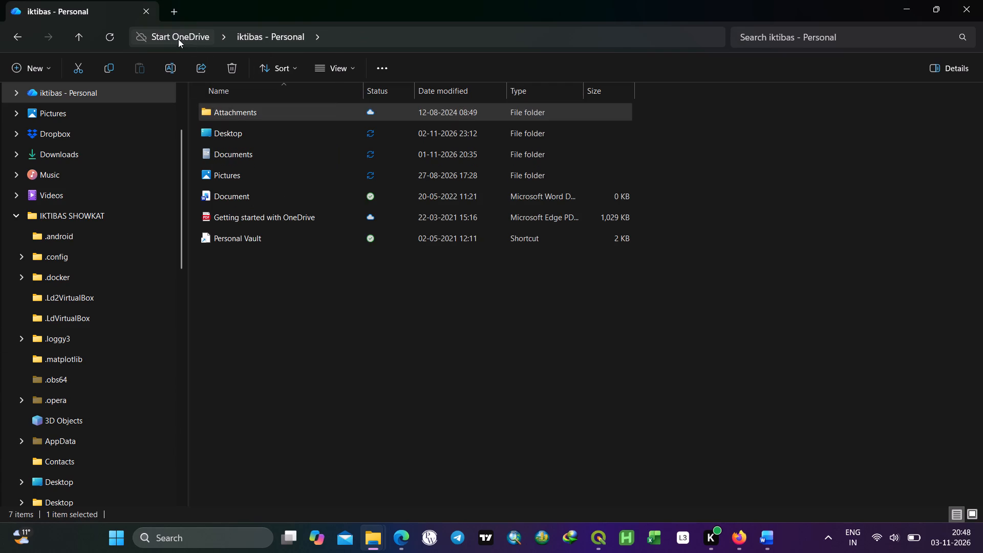
pyautogui.click(281, 338)
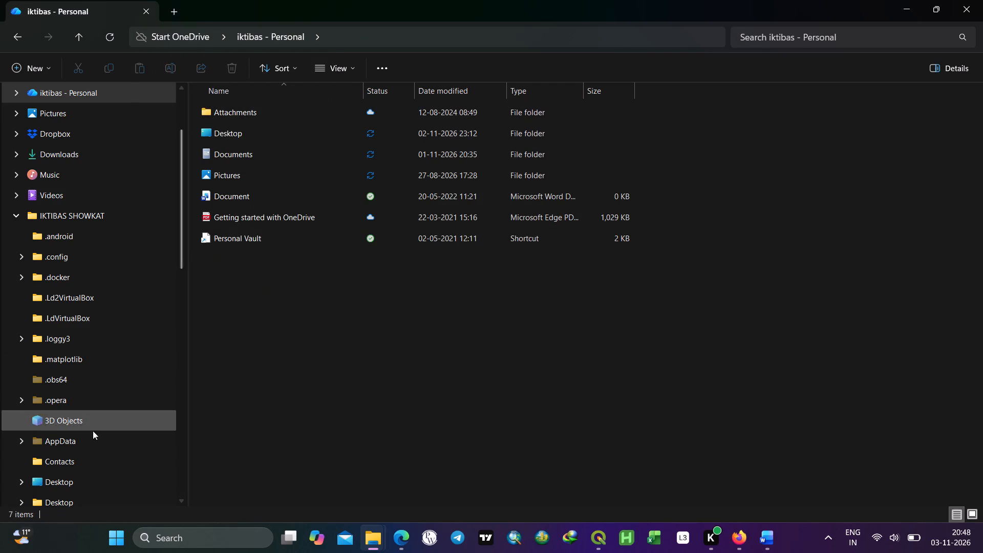
# Check the location of the gadm41_IND_shp archive again in its properties.
pyautogui.scroll(-17, 67, 389)
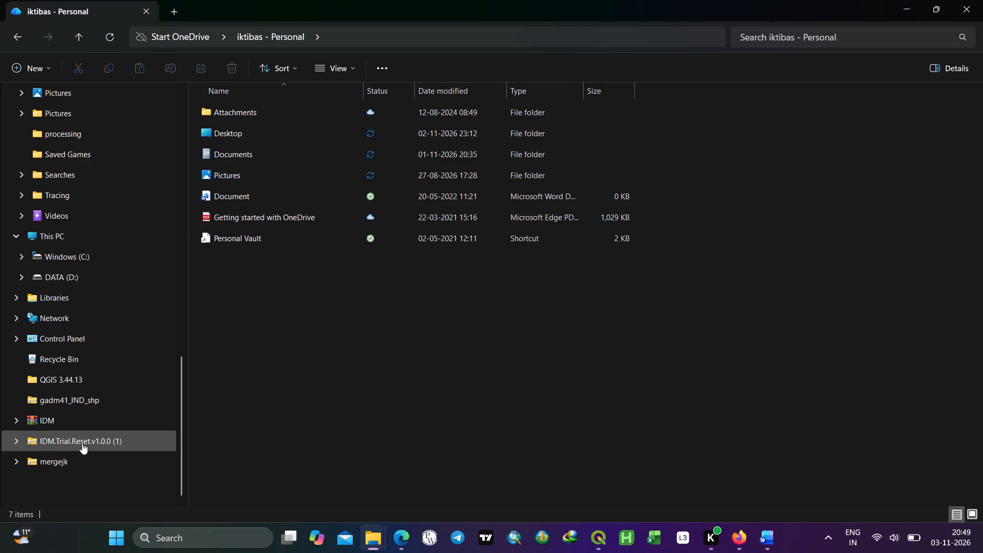
pyautogui.rightClick(82, 400)
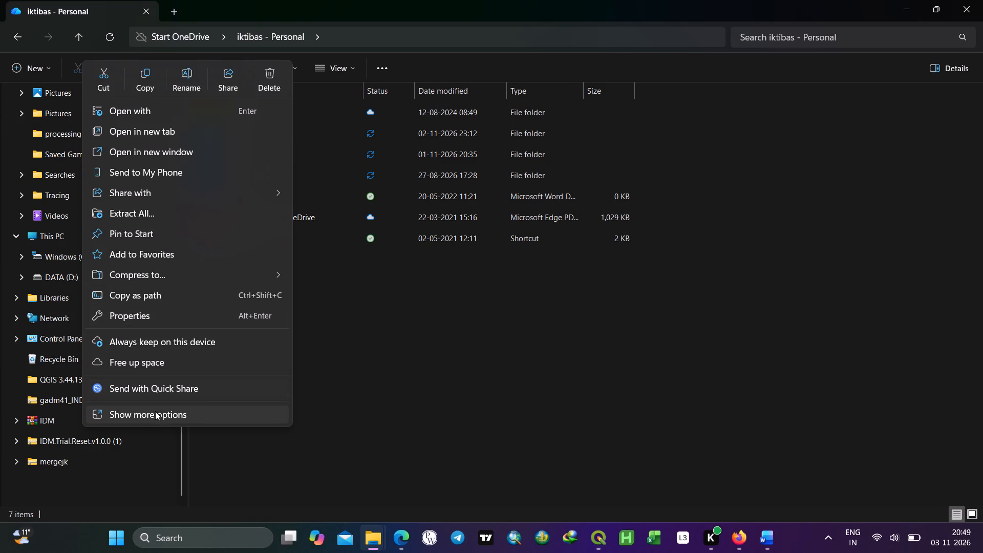
pyautogui.click(155, 413)
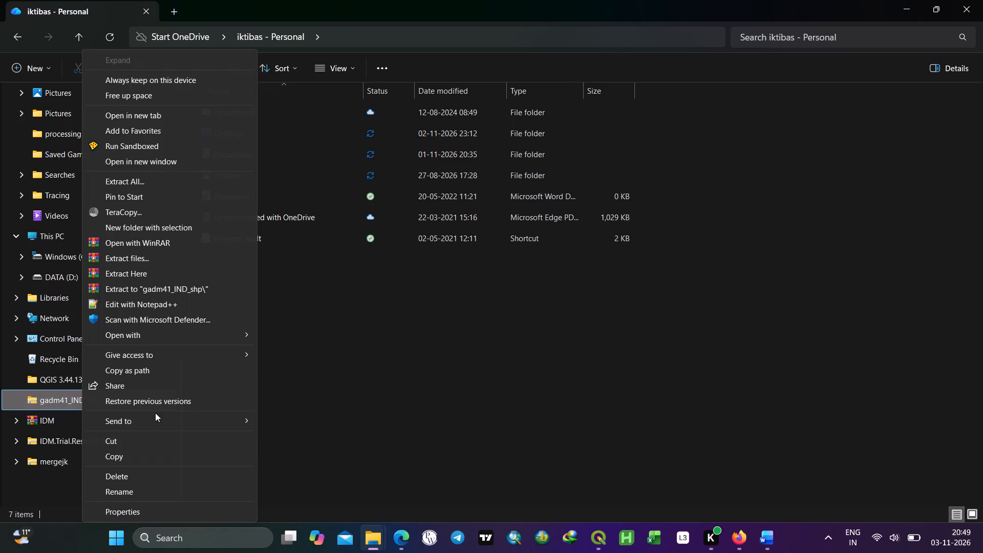
pyautogui.click(146, 507)
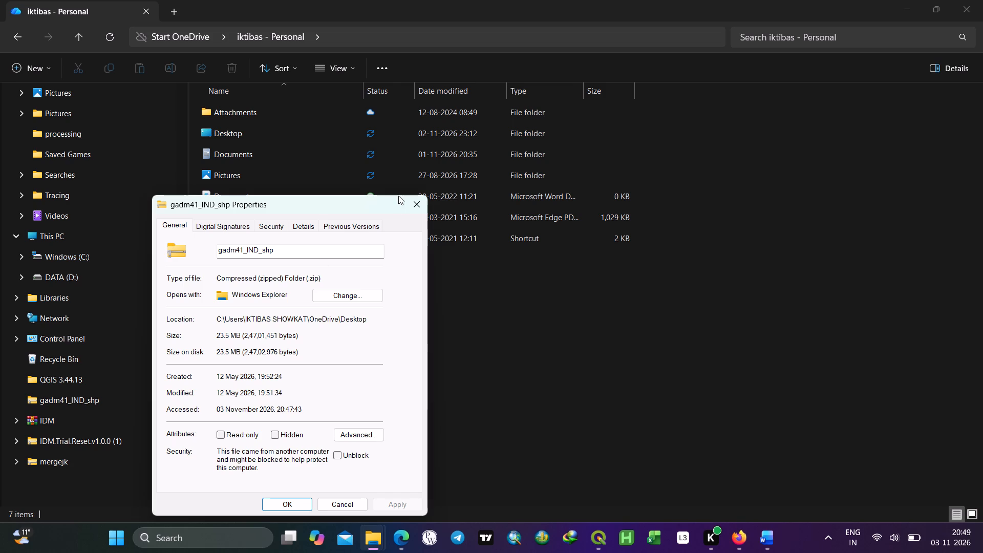
pyautogui.click(418, 203)
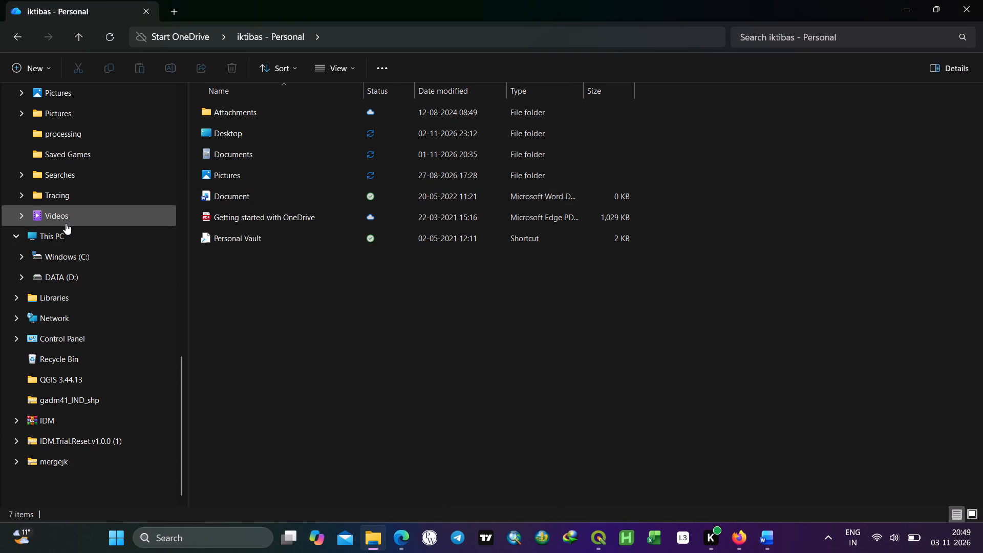
# Open the user profile folder inside Users on the Windows (C:) drive and look through its contents.
pyautogui.doubleClick(75, 258)
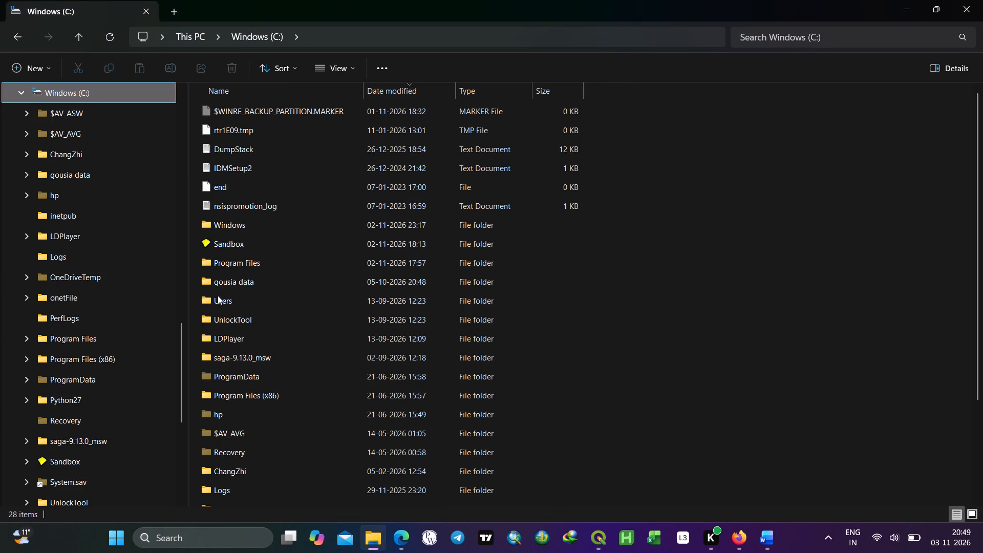
pyautogui.doubleClick(218, 295)
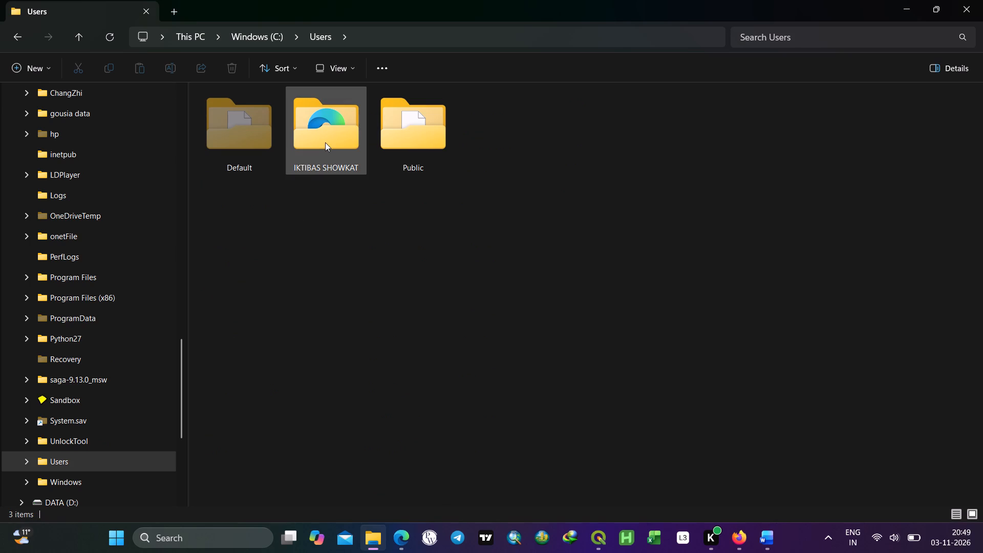
pyautogui.doubleClick(325, 142)
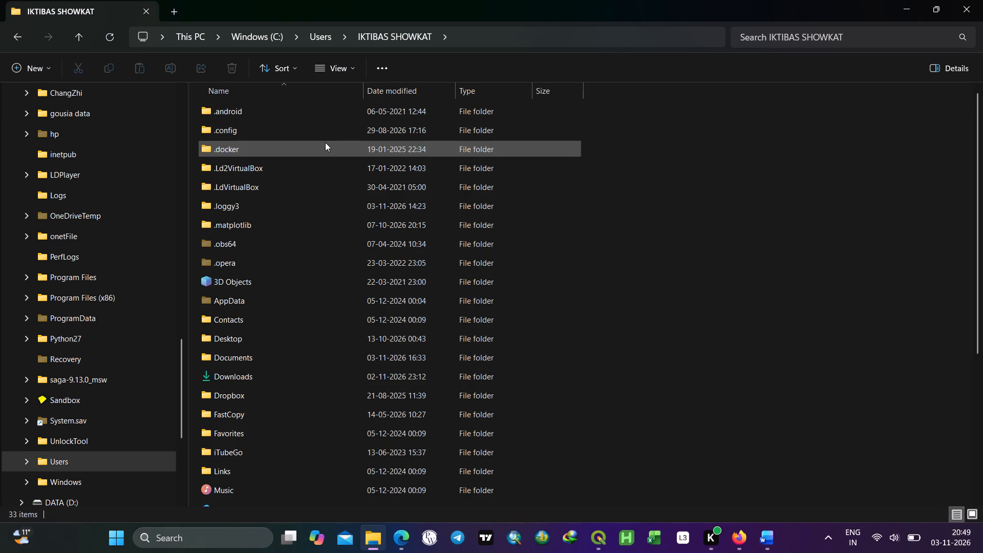
pyautogui.scroll(-2, 304, 282)
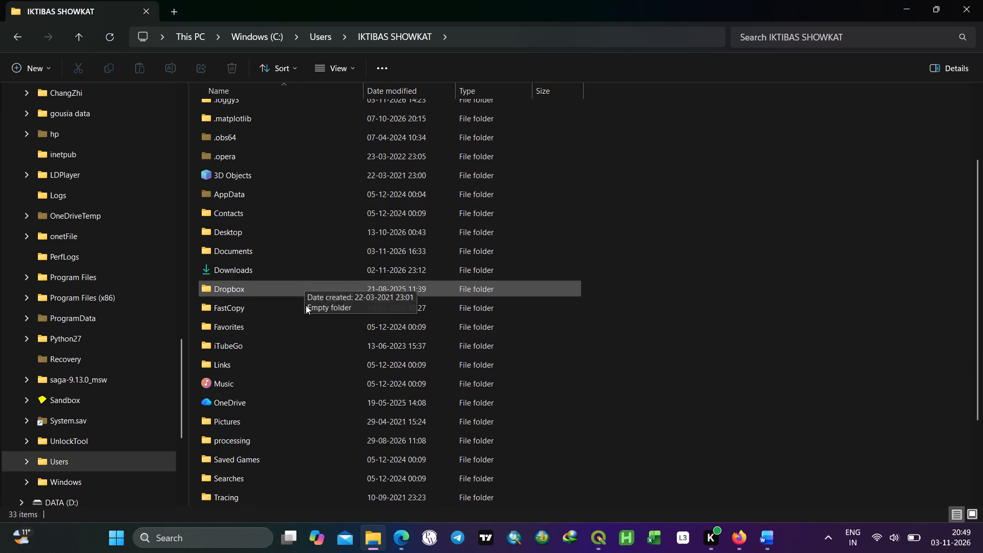
pyautogui.scroll(-3, 279, 399)
pyautogui.scroll(-2, 9, 452)
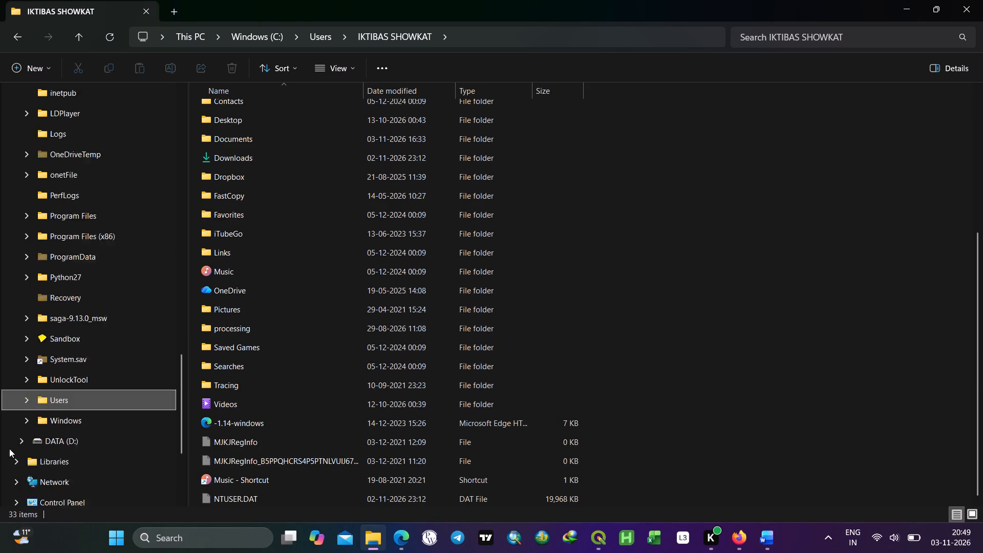
# Recheck the folder path of the gadm41_IND_shp archive in its properties and close them.
pyautogui.scroll(-4, 9, 449)
pyautogui.scroll(-1, 45, 401)
pyautogui.rightClick(72, 399)
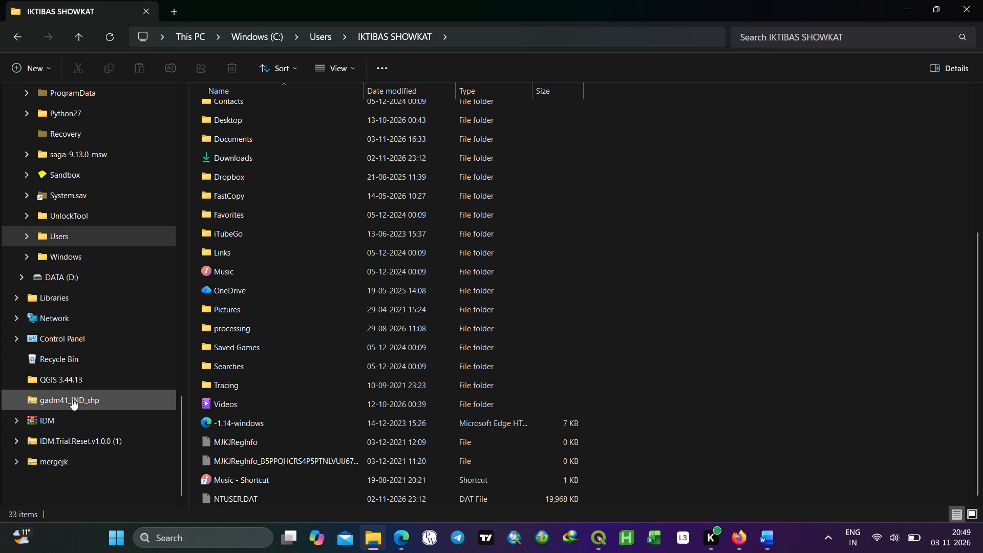
pyautogui.click(176, 416)
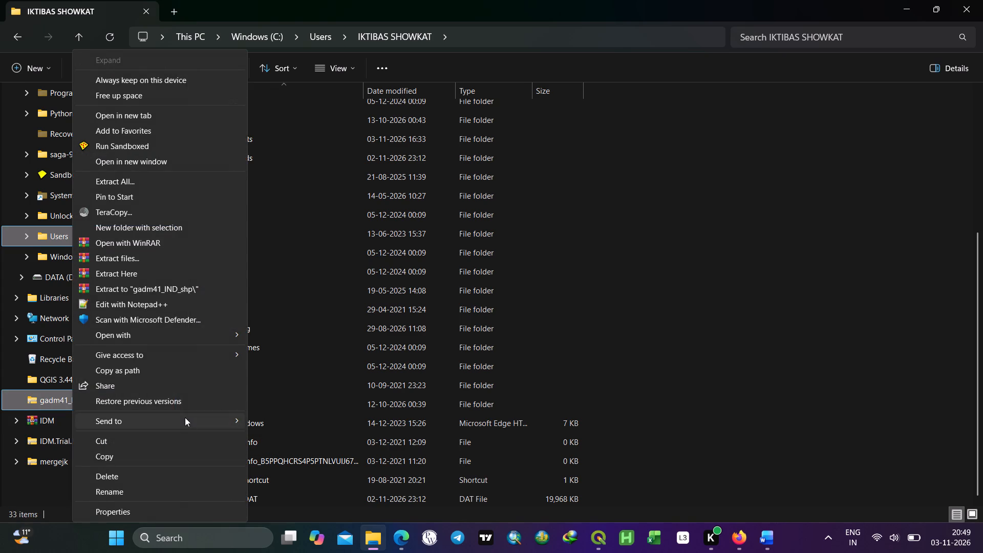
pyautogui.scroll(-5, 196, 400)
pyautogui.click(148, 514)
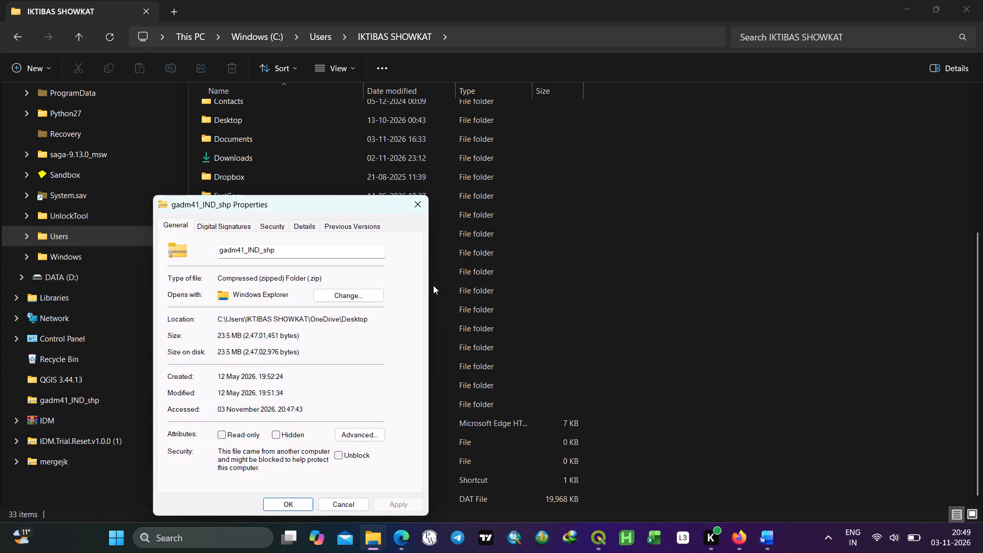
pyautogui.click(417, 208)
# Open the Desktop folder inside OneDrive from the user profile folder on Windows (C:).
pyautogui.scroll(-2, 283, 359)
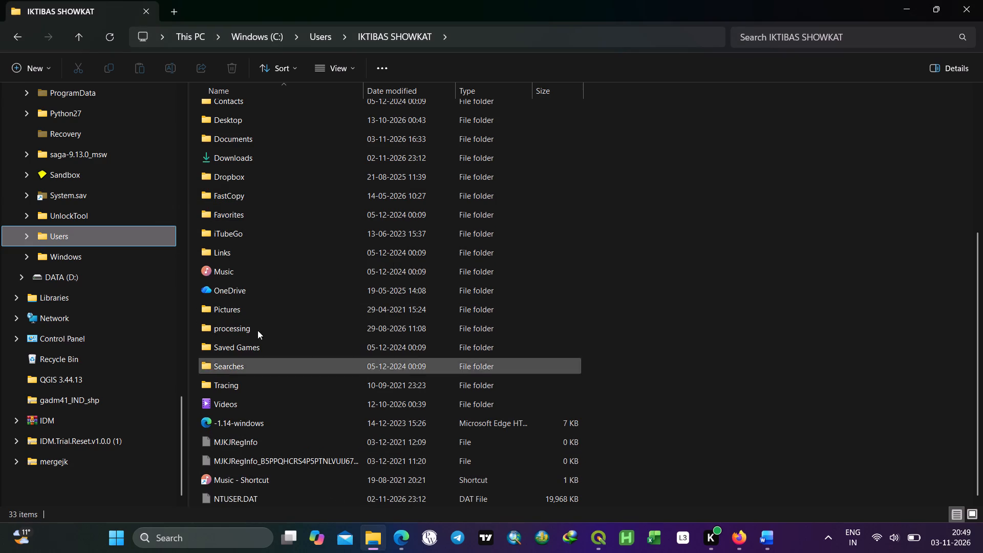
pyautogui.scroll(1, 257, 208)
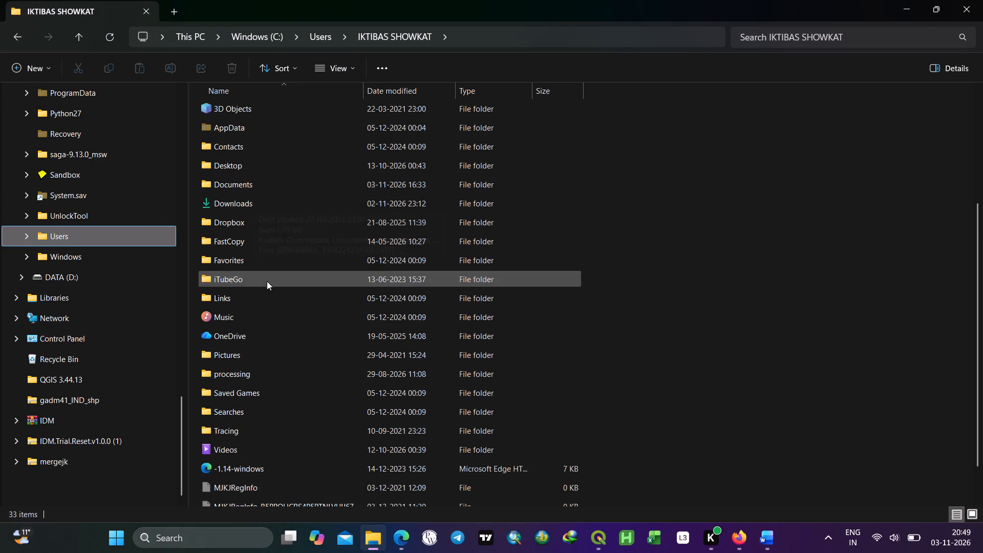
pyautogui.scroll(2, 263, 287)
pyautogui.scroll(-2, 263, 287)
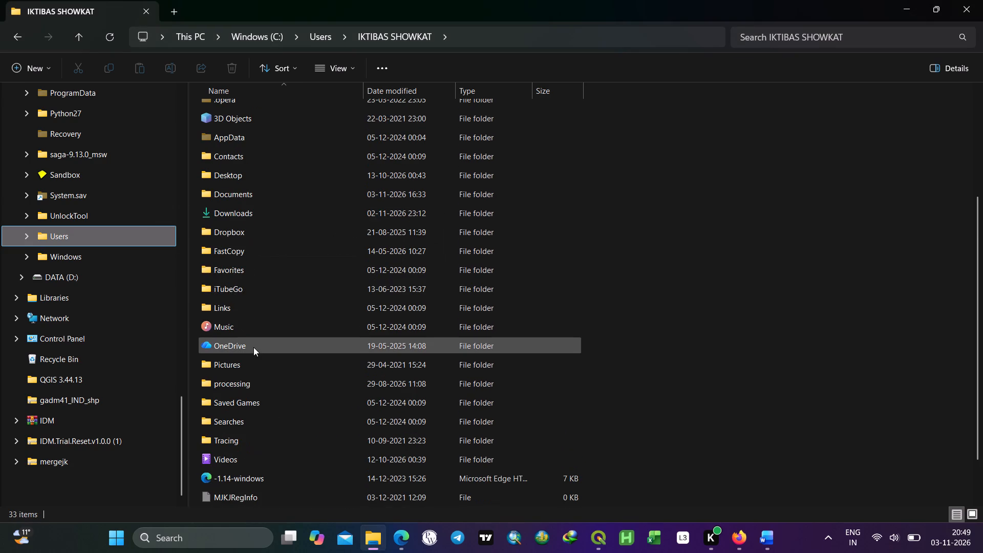
pyautogui.doubleClick(253, 347)
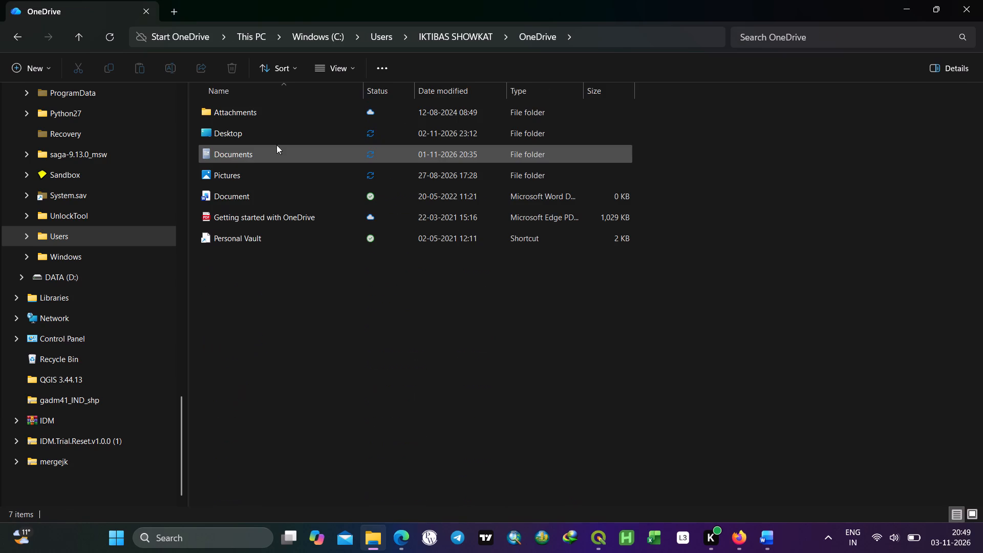
pyautogui.doubleClick(255, 135)
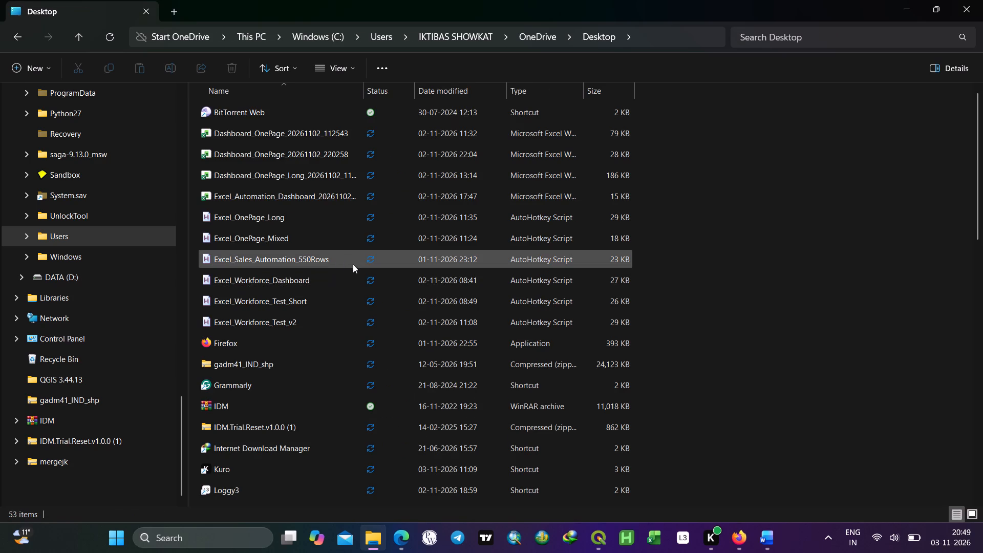
# Change the Desktop folder's display from the details list to enlarged icons.
pyautogui.keyDown('ctrl'); pyautogui.scroll(7, 353, 264); pyautogui.keyUp('ctrl')
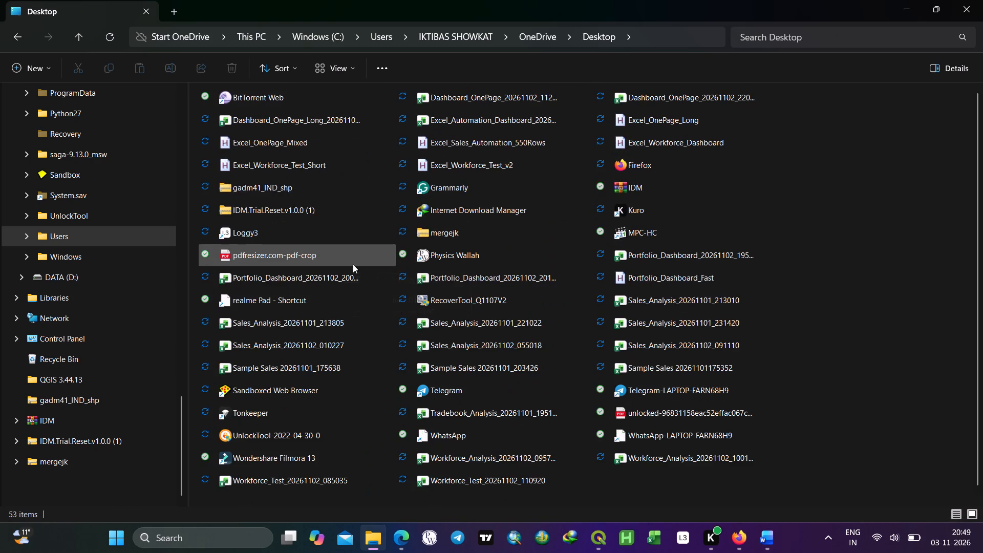
pyautogui.keyDown('ctrl'); pyautogui.scroll(1, 353, 264); pyautogui.keyUp('ctrl')
pyautogui.scroll(5, 353, 264)
pyautogui.keyDown('ctrl'); pyautogui.scroll(7, 353, 264); pyautogui.keyUp('ctrl')
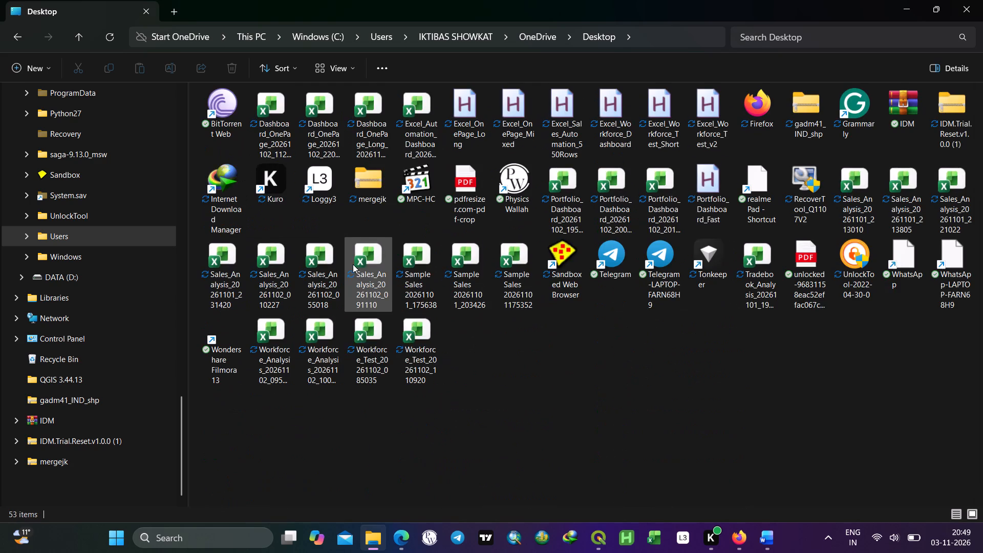
pyautogui.keyDown('ctrl'); pyautogui.scroll(6, 353, 264); pyautogui.keyUp('ctrl')
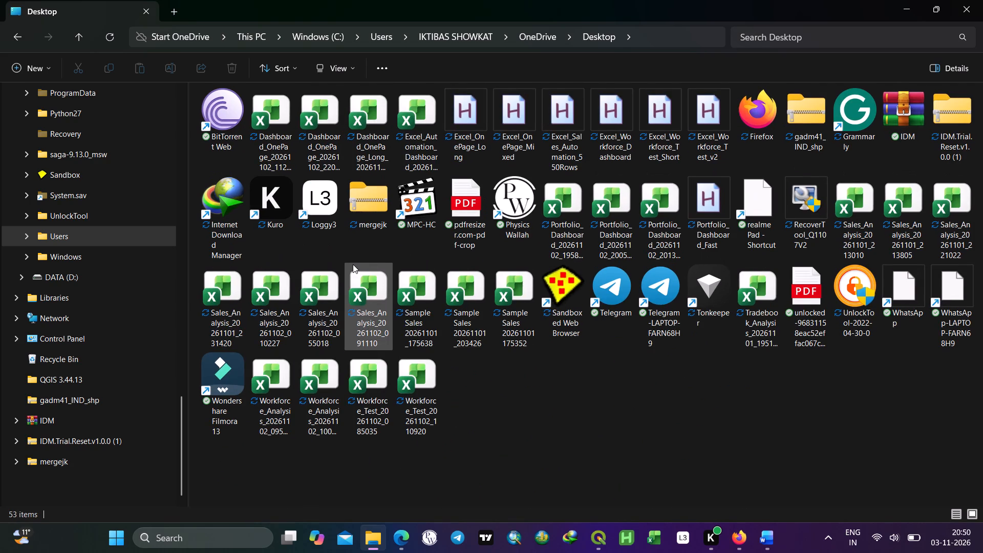
# Extract the gadm41_IND_shp archive into its own folder in the OneDrive Desktop folder.
pyautogui.click(609, 440)
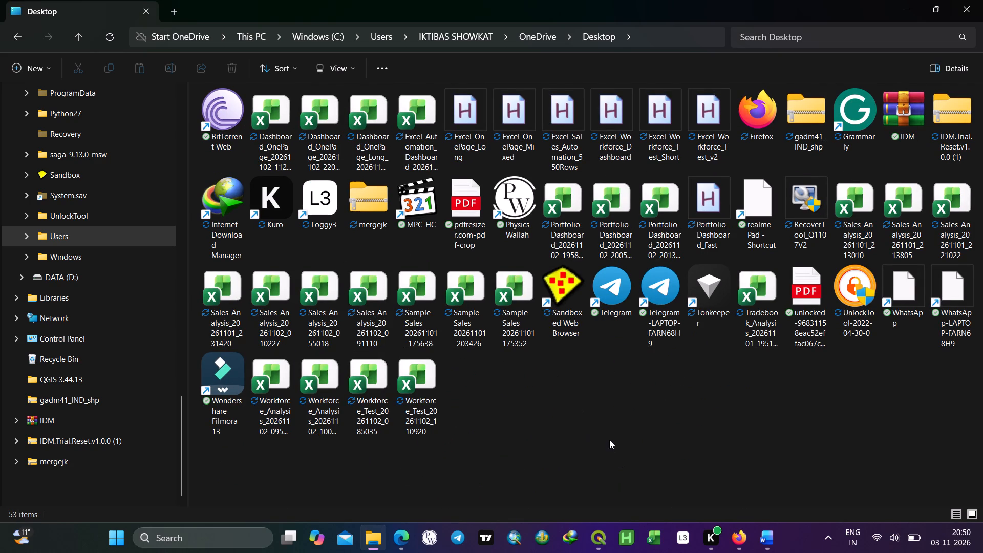
# Extract all files from the gadm41_IND_shp archive into a gadm41_IND_shp folder in the OneDrive Desktop folder.
pyautogui.rightClick(809, 124)
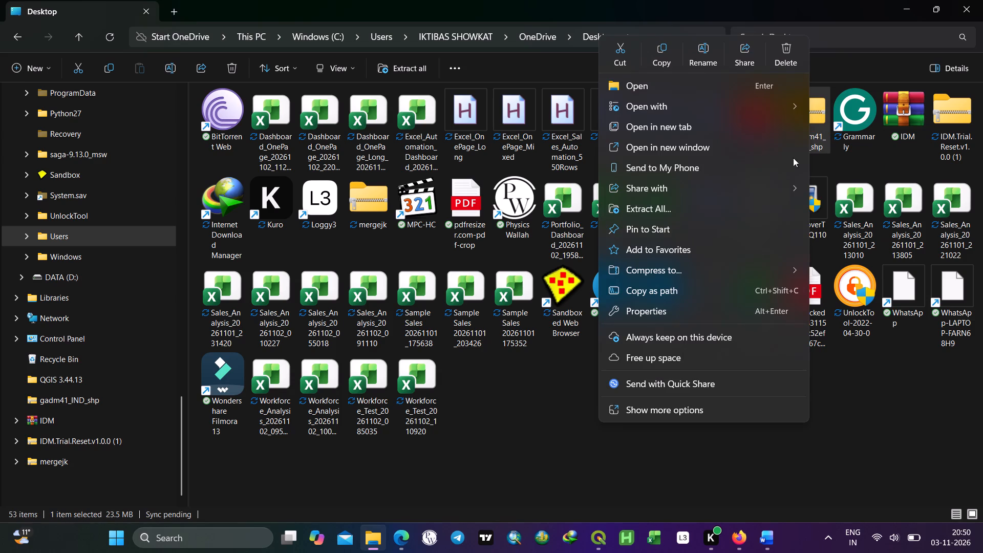
pyautogui.click(688, 202)
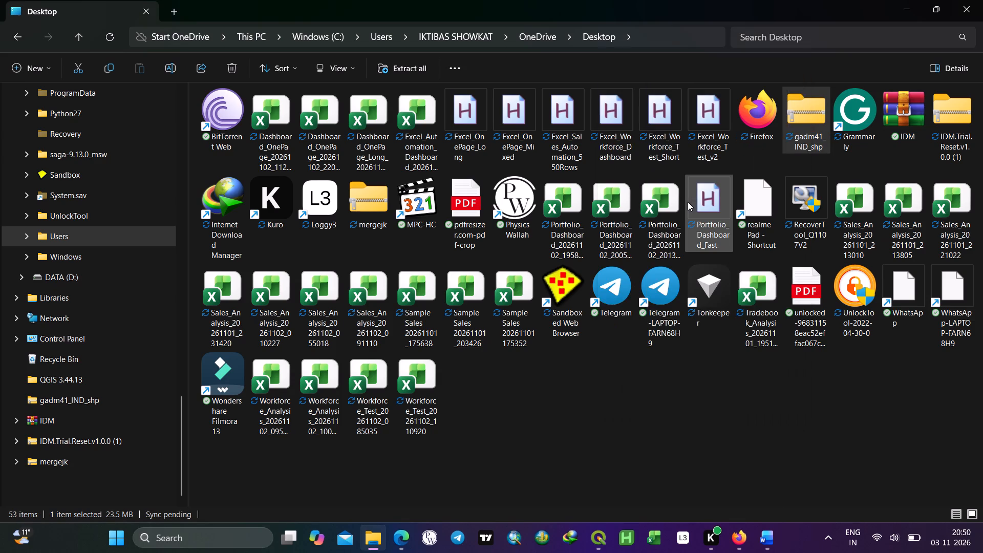
pyautogui.click(592, 396)
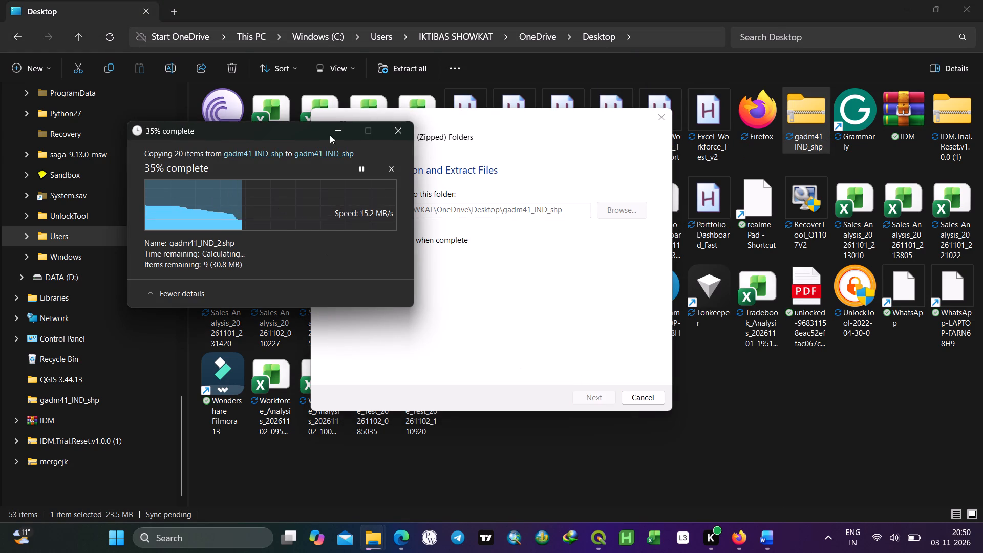
pyautogui.click(331, 130)
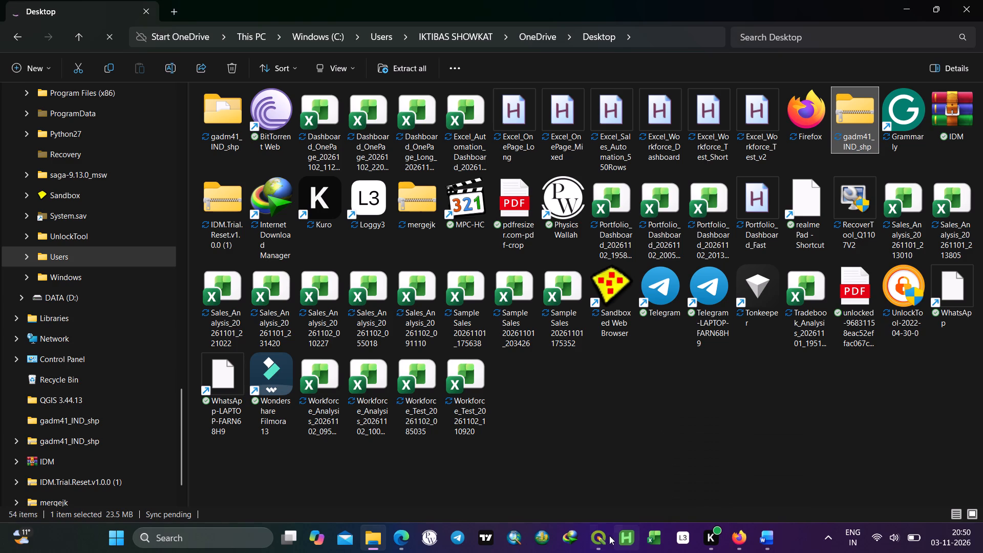
# Switch to QGIS and hide the J&K_DISTRICTSS layer, keeping Google Satellite displayed.
pyautogui.click(604, 481)
pyautogui.scroll(-1, 327, 229)
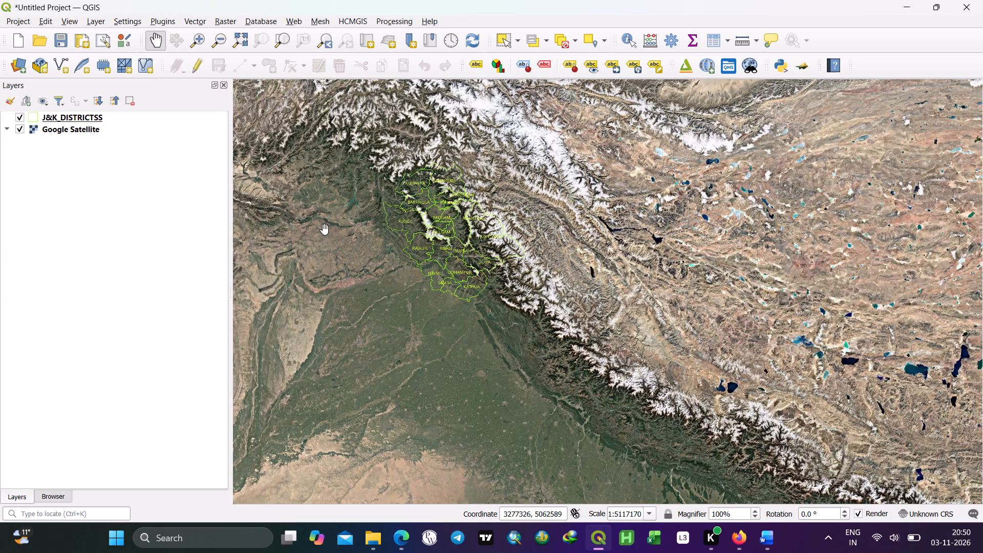
pyautogui.click(52, 496)
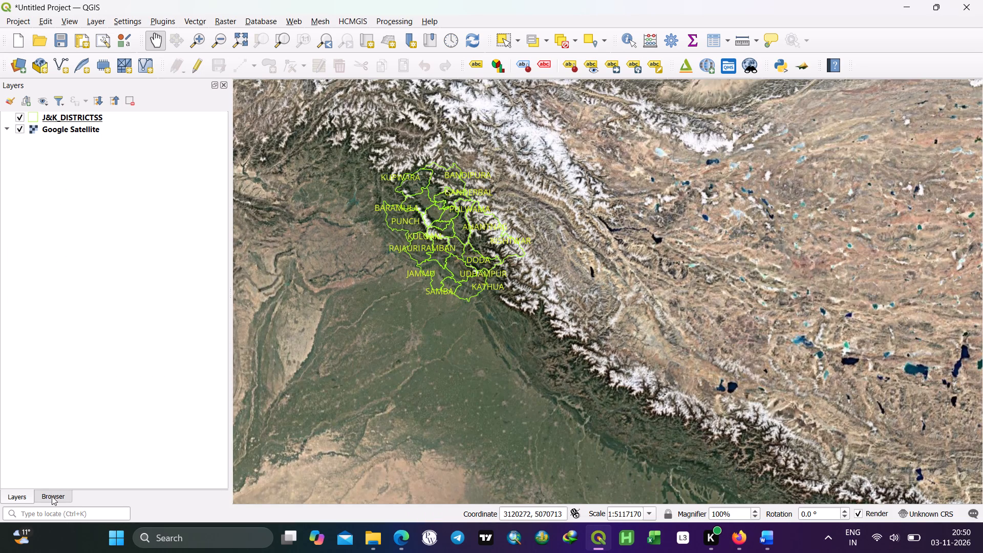
pyautogui.click(11, 493)
pyautogui.click(15, 117)
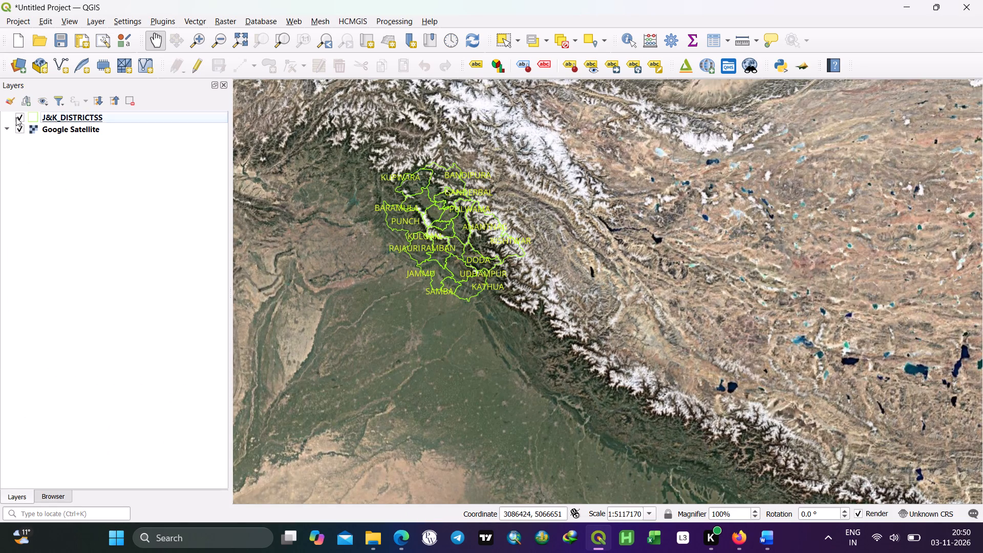
# Browse the data sources from C:\ (Windows) through Users and the user profile, and expand the Desktop folder inside OneDrive.
pyautogui.click(47, 498)
pyautogui.scroll(1, 63, 262)
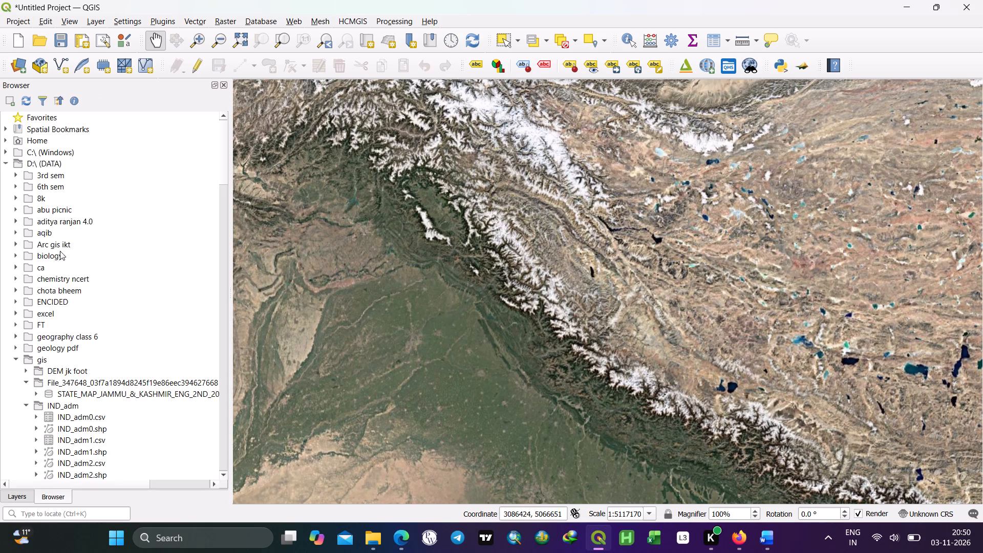
pyautogui.click(7, 151)
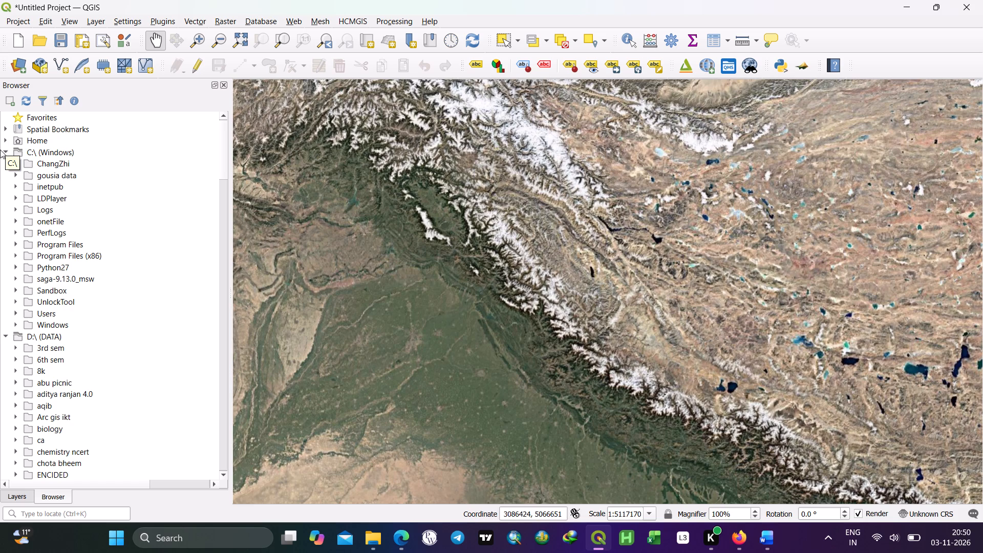
pyautogui.scroll(-1, 58, 181)
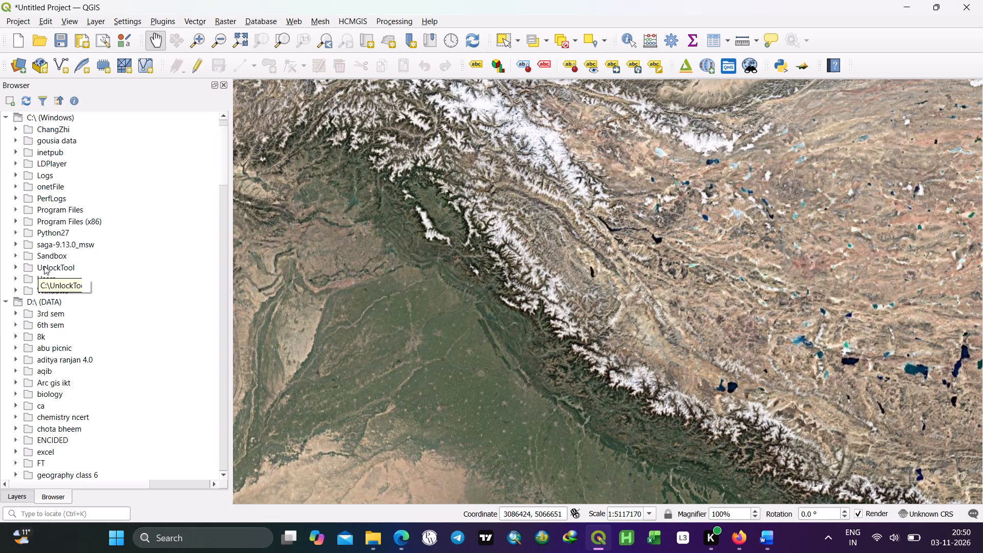
pyautogui.click(15, 279)
pyautogui.scroll(-1, 86, 268)
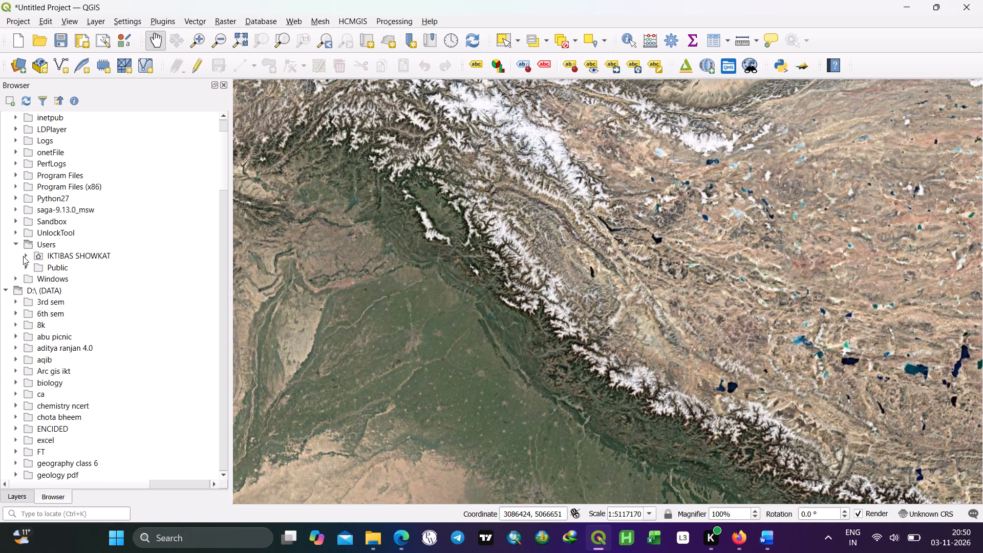
pyautogui.click(25, 257)
pyautogui.scroll(-3, 67, 260)
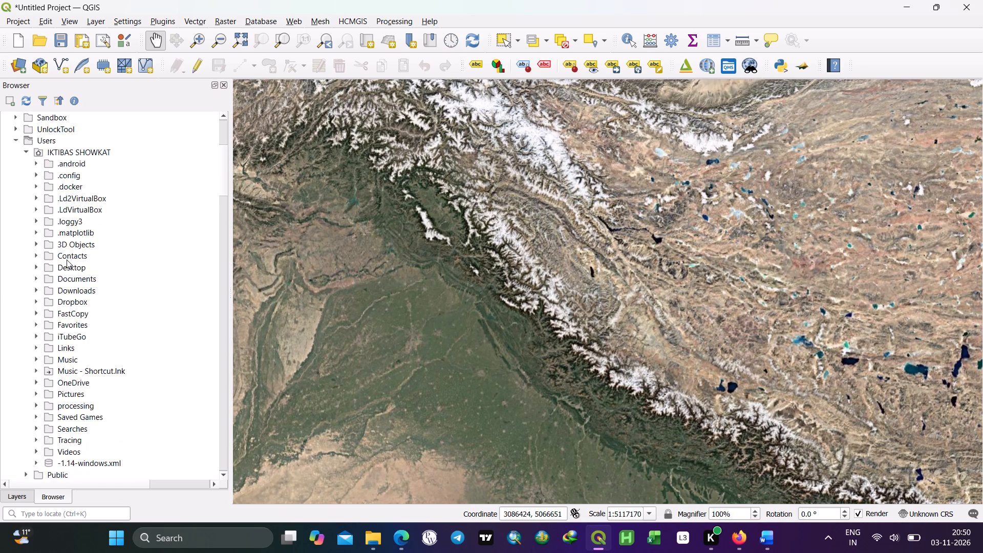
pyautogui.scroll(-2, 67, 260)
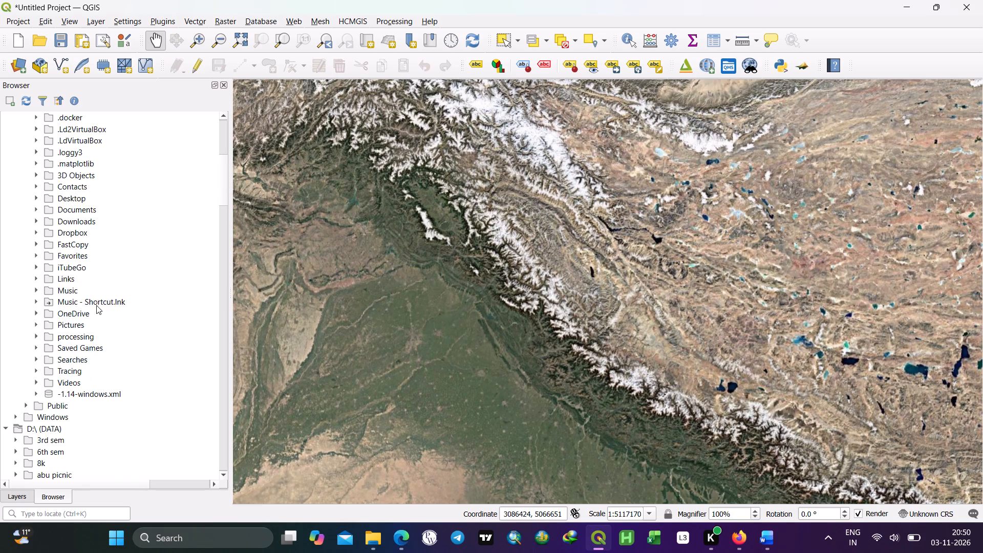
pyautogui.click(36, 313)
pyautogui.scroll(-1, 71, 299)
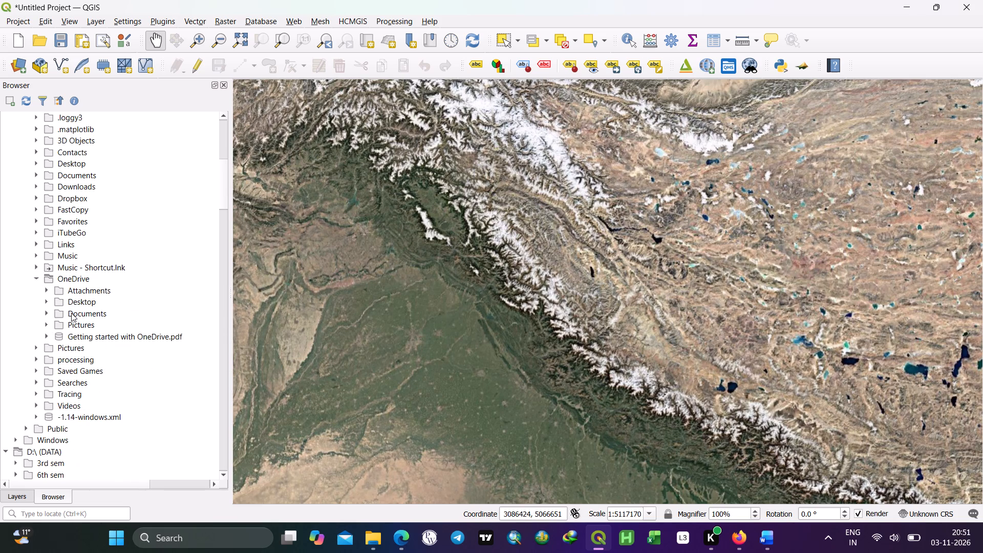
pyautogui.click(47, 301)
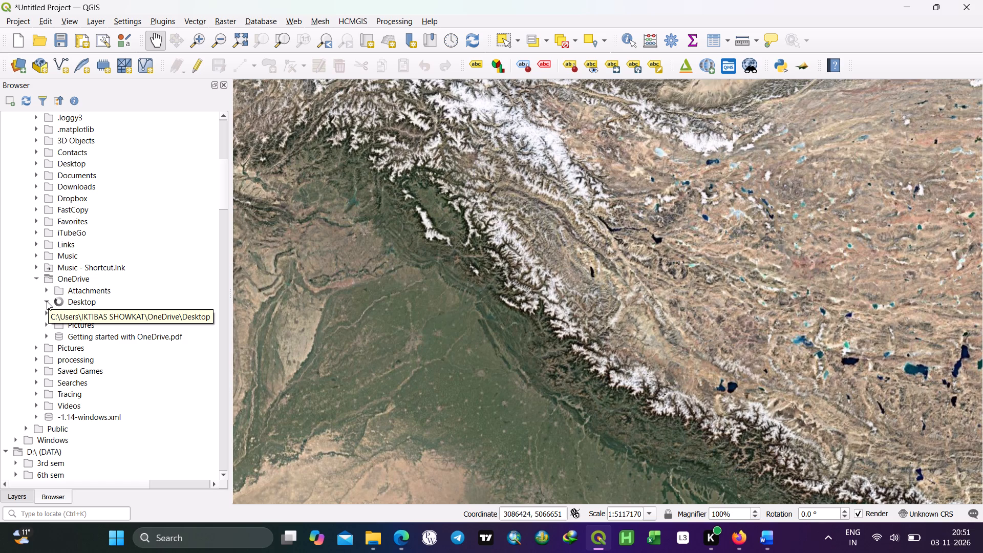
pyautogui.scroll(-2, 76, 295)
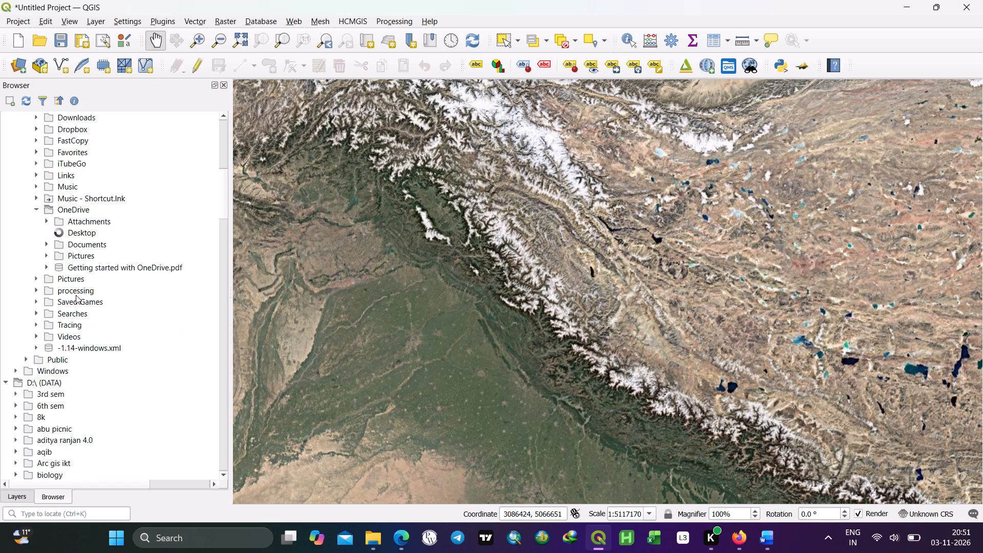
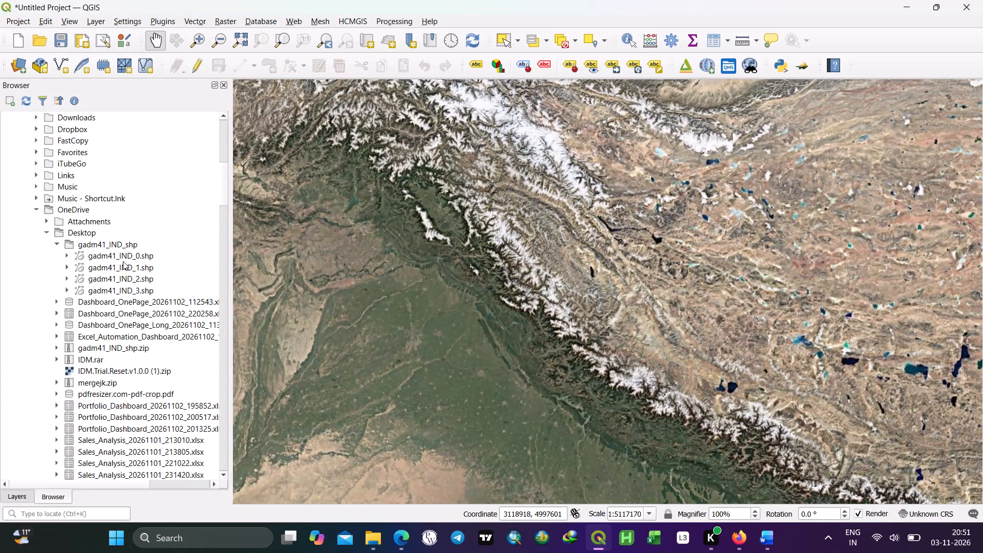
# Add the gadm41_IND_0, gadm41_IND_1, gadm41_IND_2 and gadm41_IND_3 shapefiles to the map as layers.
pyautogui.moveTo(132, 256); pyautogui.dragTo(477, 259)
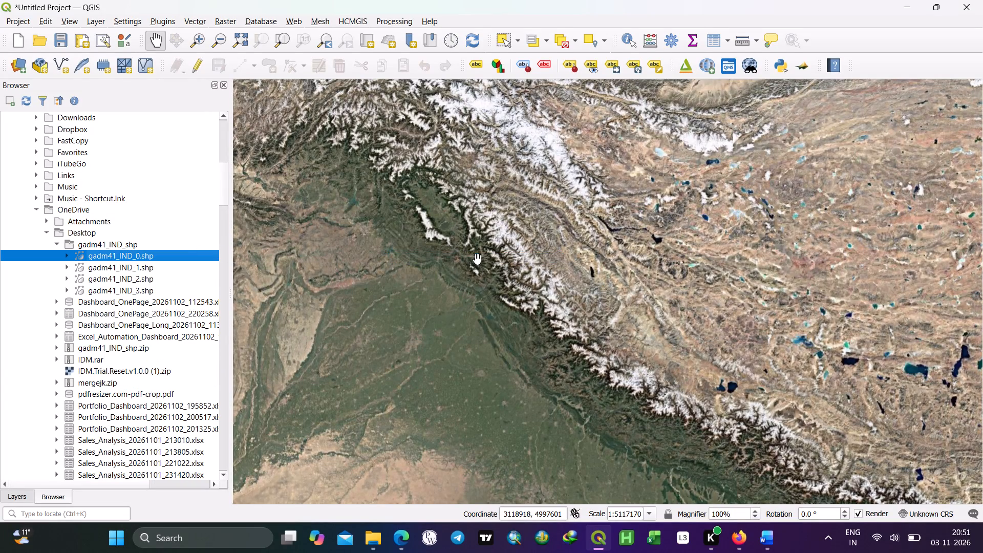
pyautogui.scroll(-1, 486, 259)
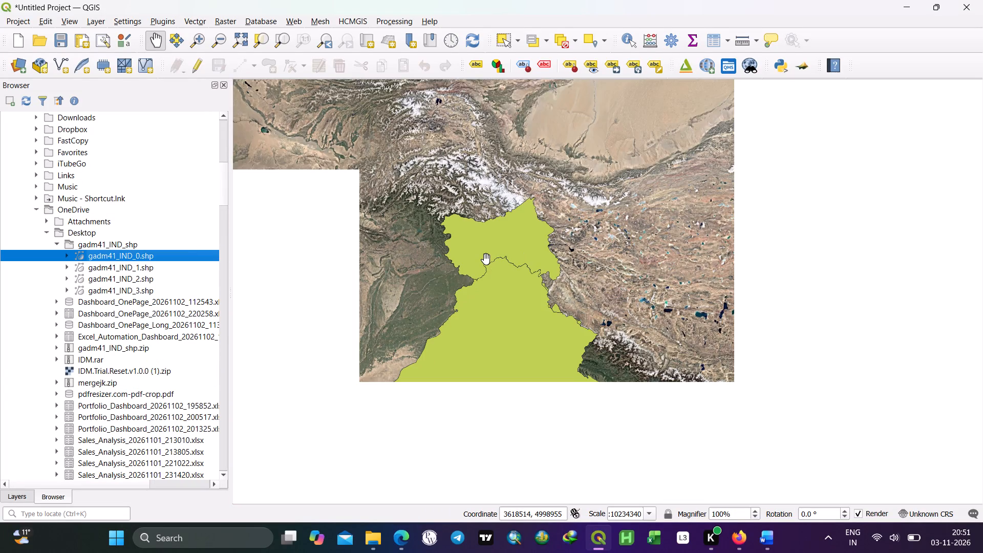
pyautogui.moveTo(131, 267); pyautogui.dragTo(319, 267)
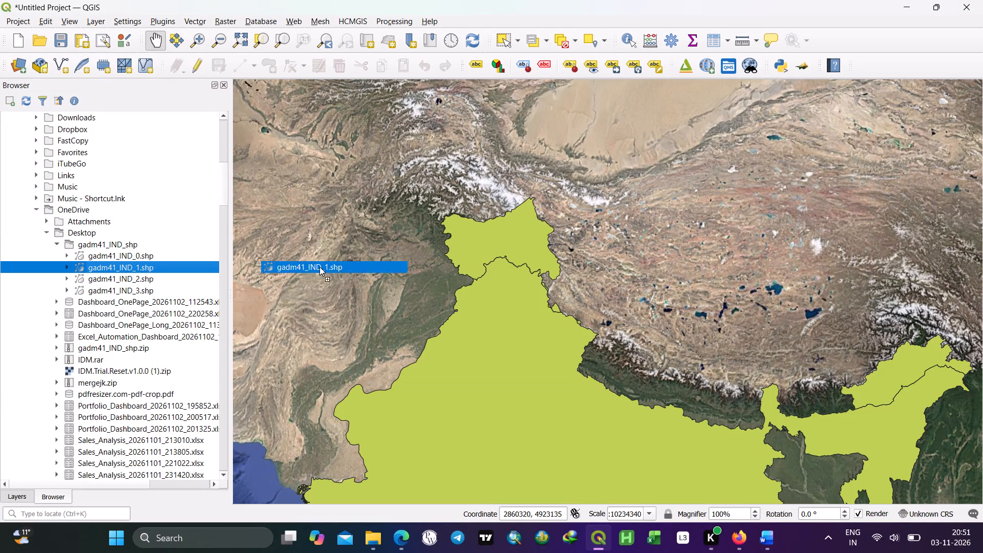
pyautogui.moveTo(319, 267); pyautogui.dragTo(459, 266)
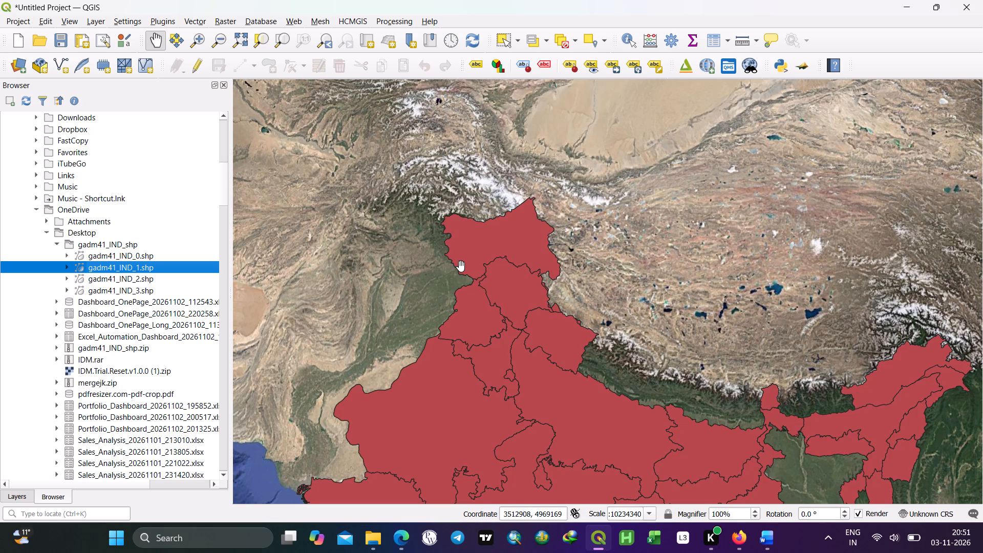
pyautogui.moveTo(113, 277); pyautogui.dragTo(491, 303)
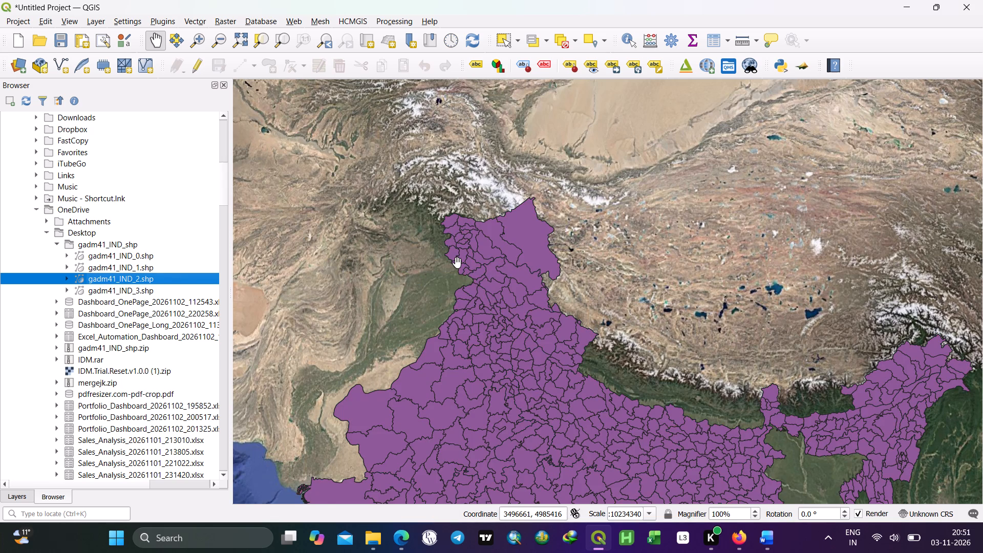
pyautogui.scroll(2, 457, 263)
pyautogui.scroll(-1, 457, 263)
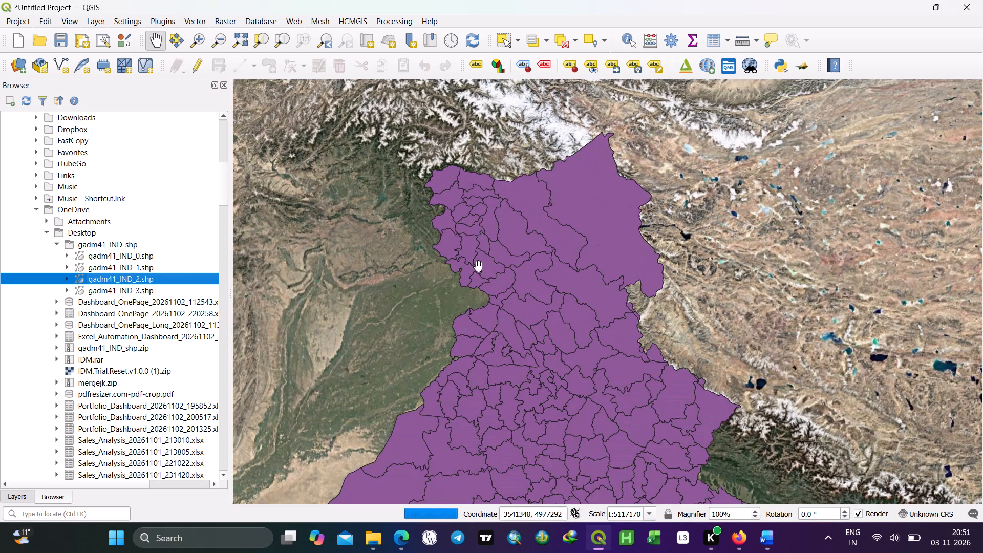
pyautogui.moveTo(144, 286); pyautogui.dragTo(538, 287)
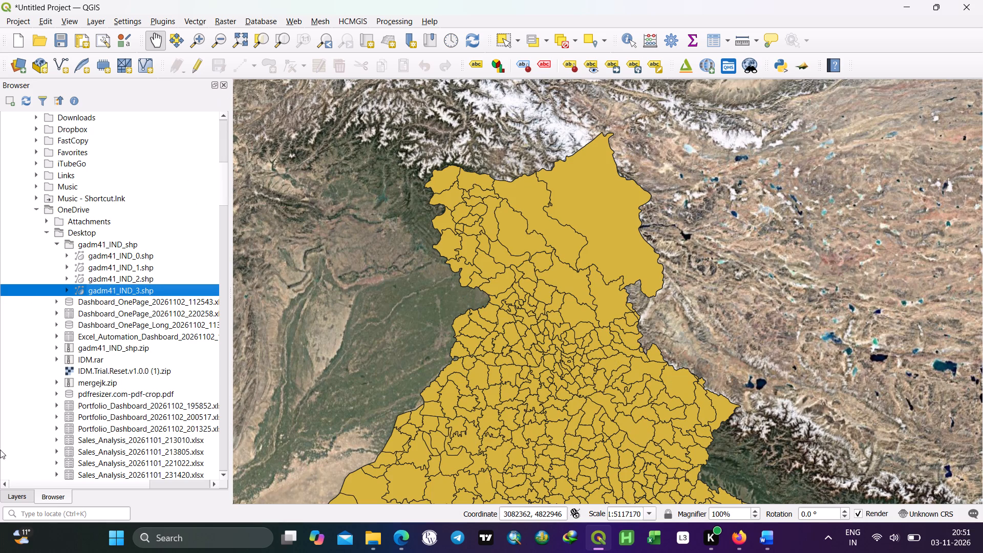
# Compare the gadm41_IND_3 boundaries with gadm41_IND_2 by switching gadm41_IND_3 on and off, leaving it hidden.
pyautogui.click(26, 495)
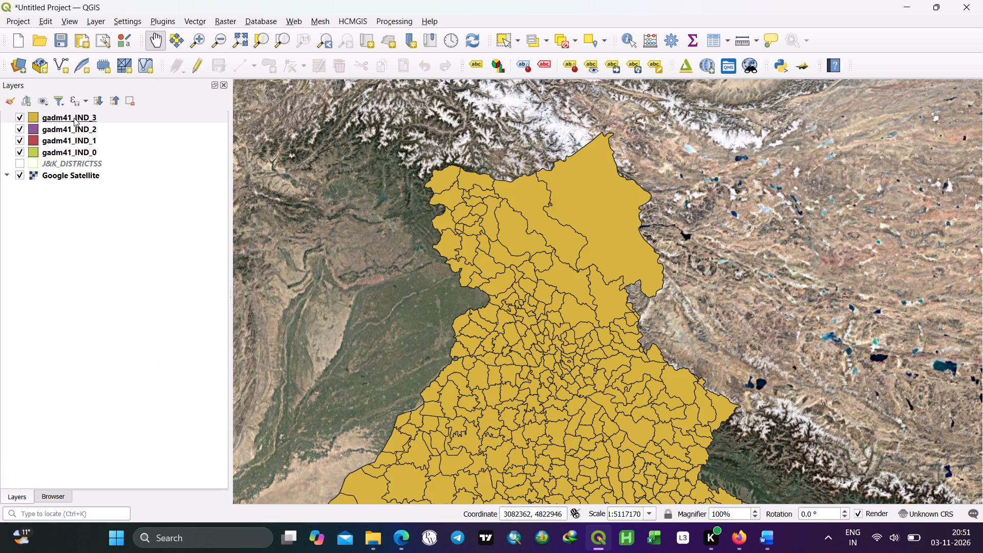
pyautogui.rightClick(74, 118)
pyautogui.click(22, 244)
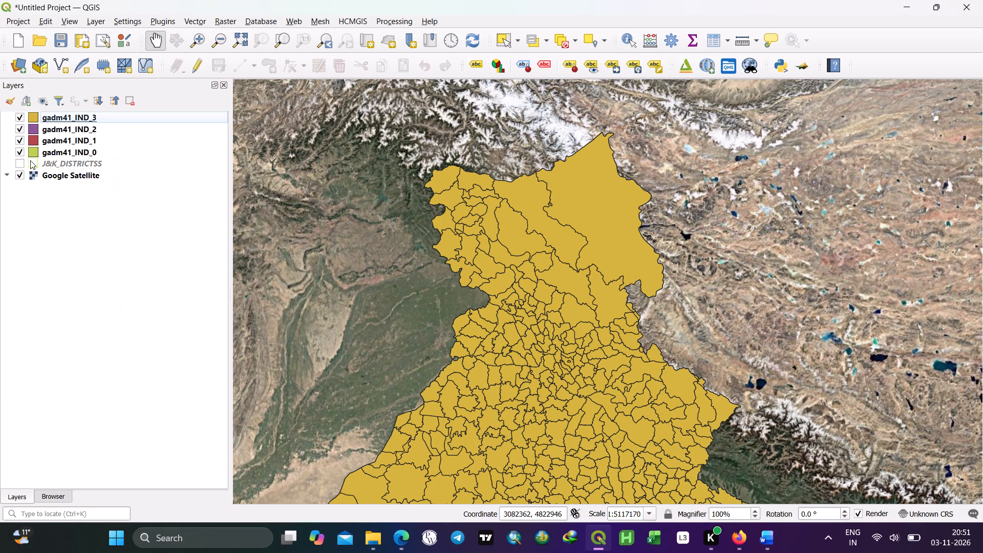
pyautogui.click(19, 116)
pyautogui.click(19, 116)
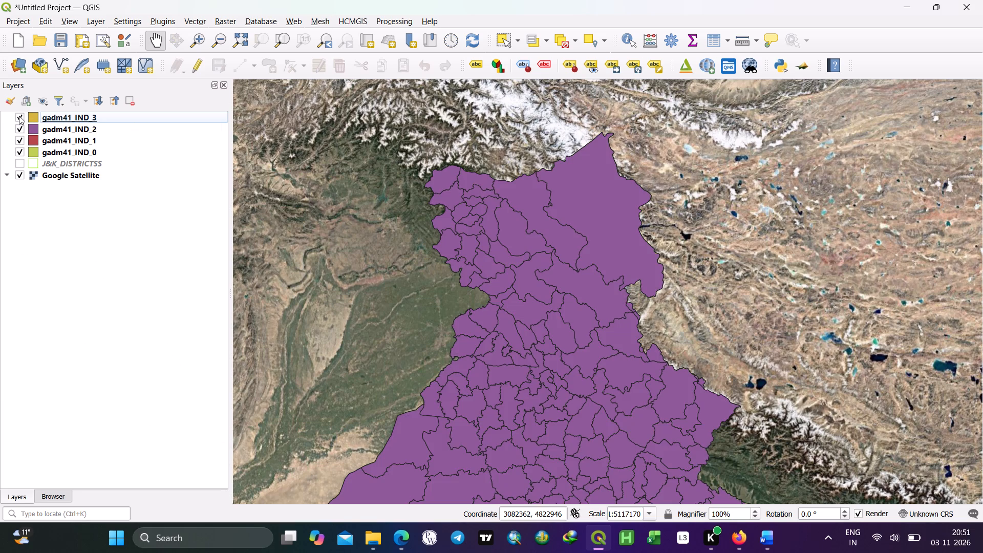
pyautogui.click(19, 116)
pyautogui.click(19, 116)
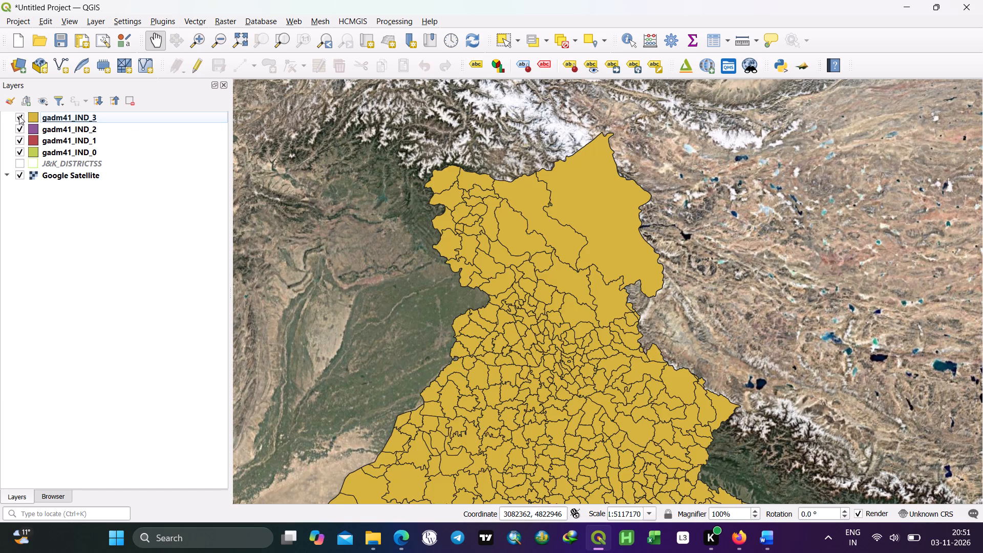
pyautogui.click(19, 116)
pyautogui.click(19, 116)
pyautogui.click(19, 116)
pyautogui.click(19, 116)
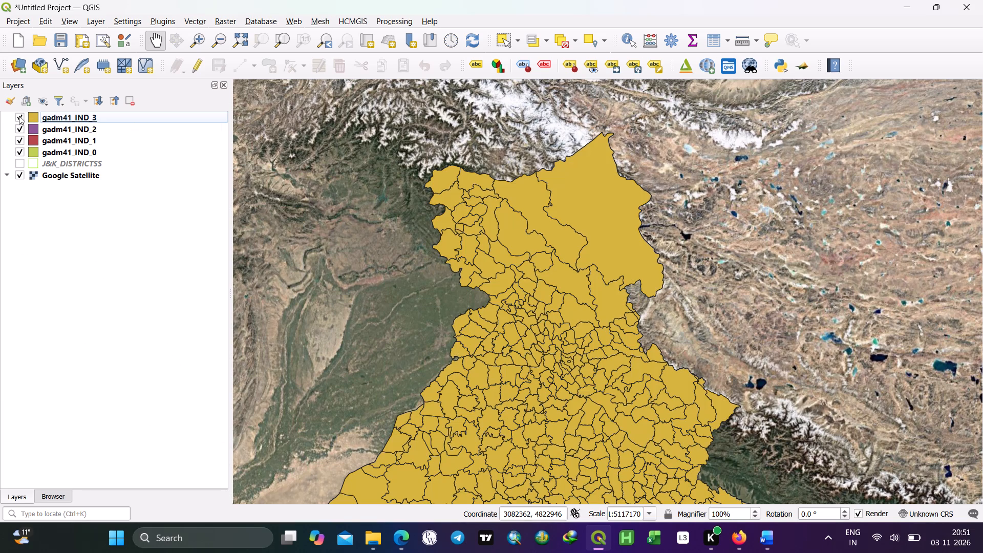
pyautogui.click(19, 116)
pyautogui.click(19, 116)
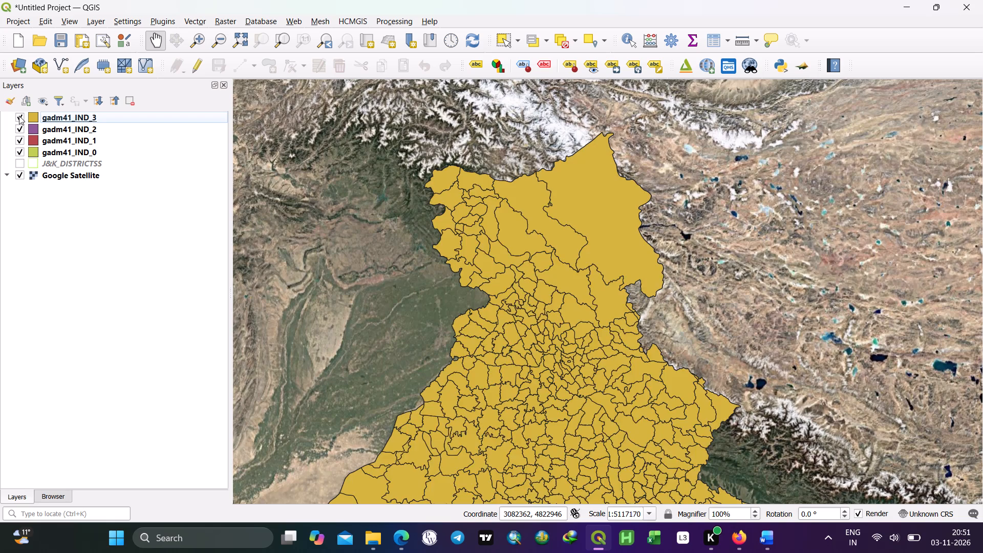
pyautogui.click(19, 116)
# Remove the gadm41_IND_0 and gadm41_IND_1 layers from the project.
pyautogui.rightClick(48, 152)
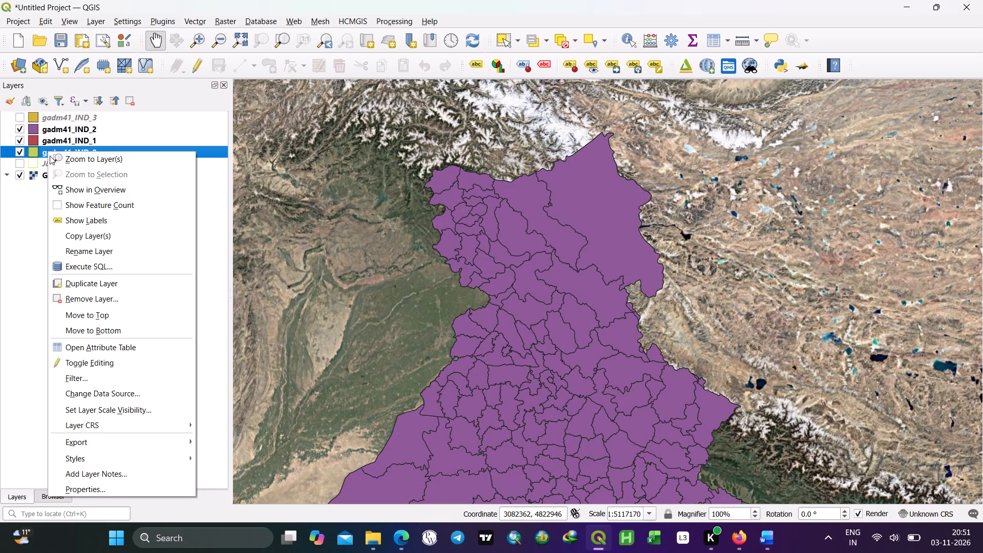
pyautogui.click(95, 306)
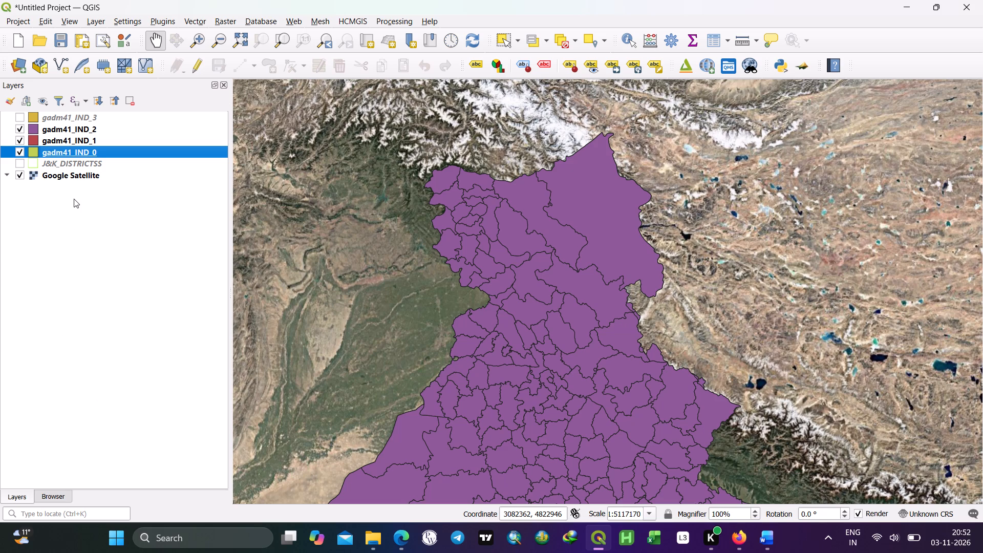
pyautogui.rightClick(76, 149)
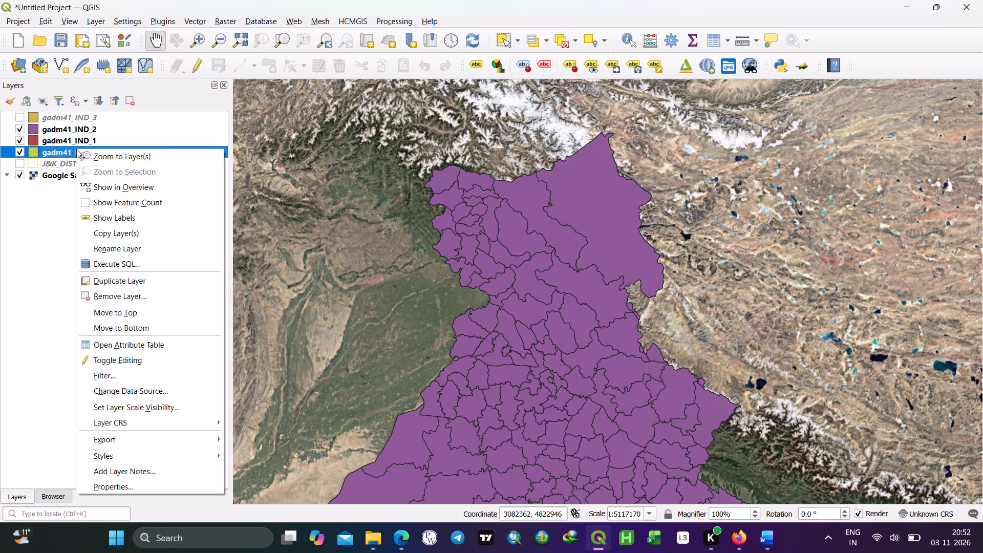
pyautogui.click(110, 296)
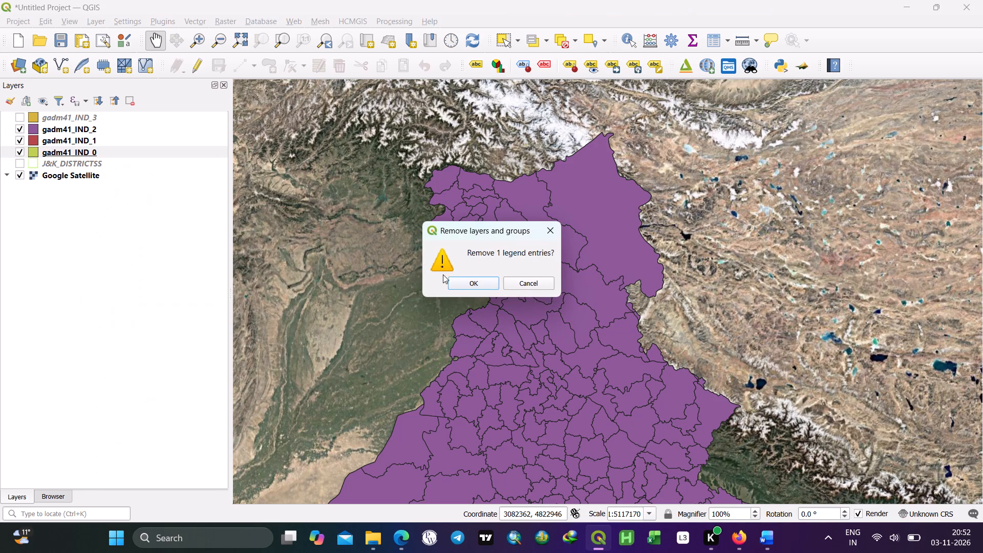
pyautogui.click(466, 280)
pyautogui.rightClick(87, 143)
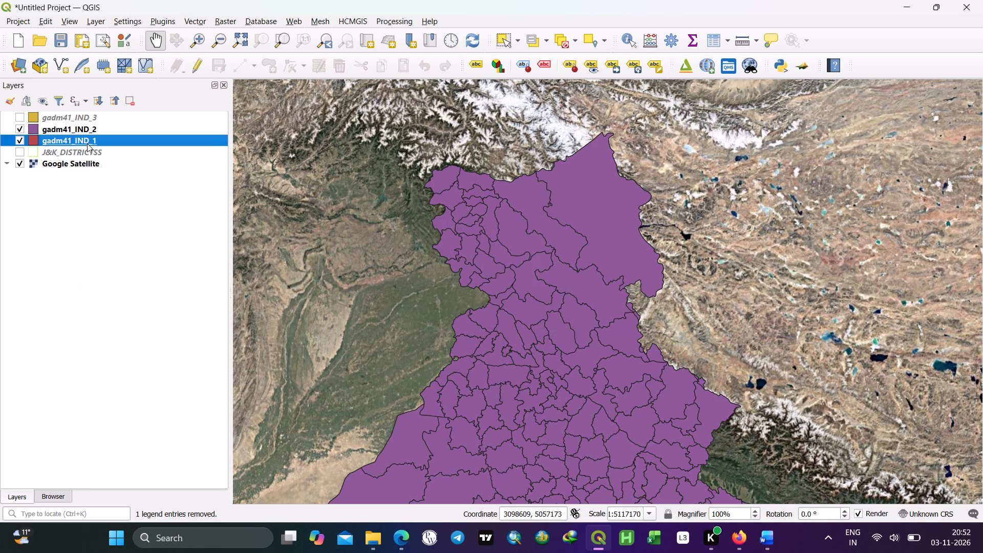
pyautogui.click(171, 292)
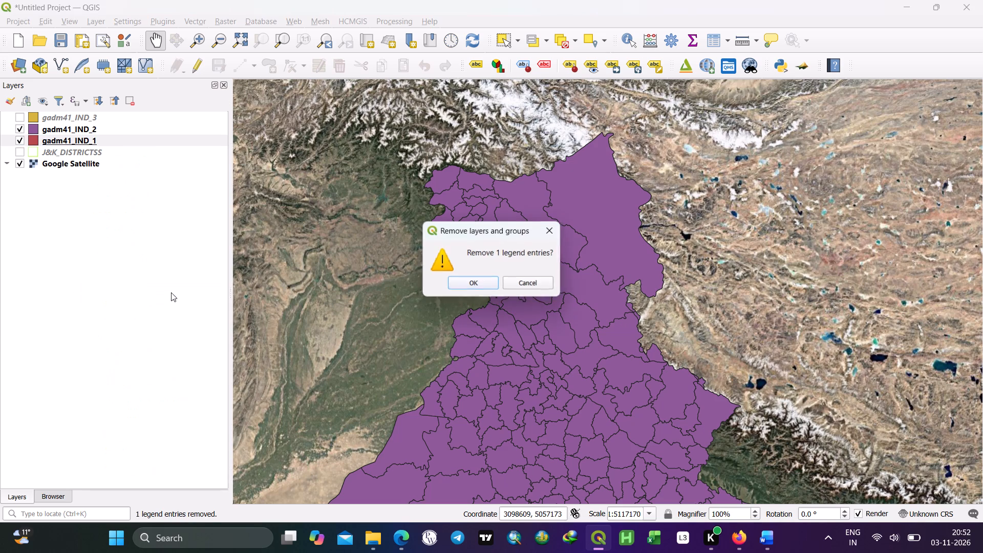
pyautogui.click(465, 284)
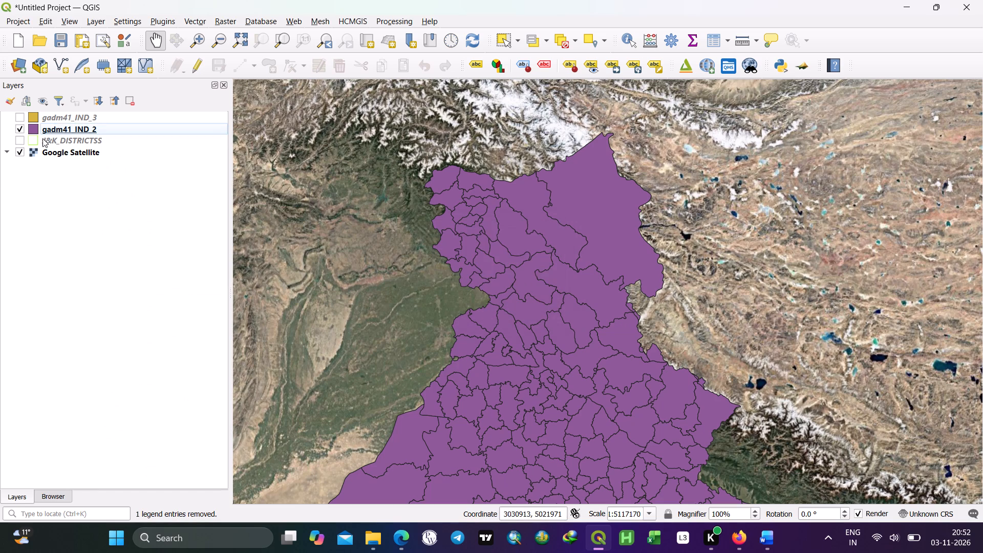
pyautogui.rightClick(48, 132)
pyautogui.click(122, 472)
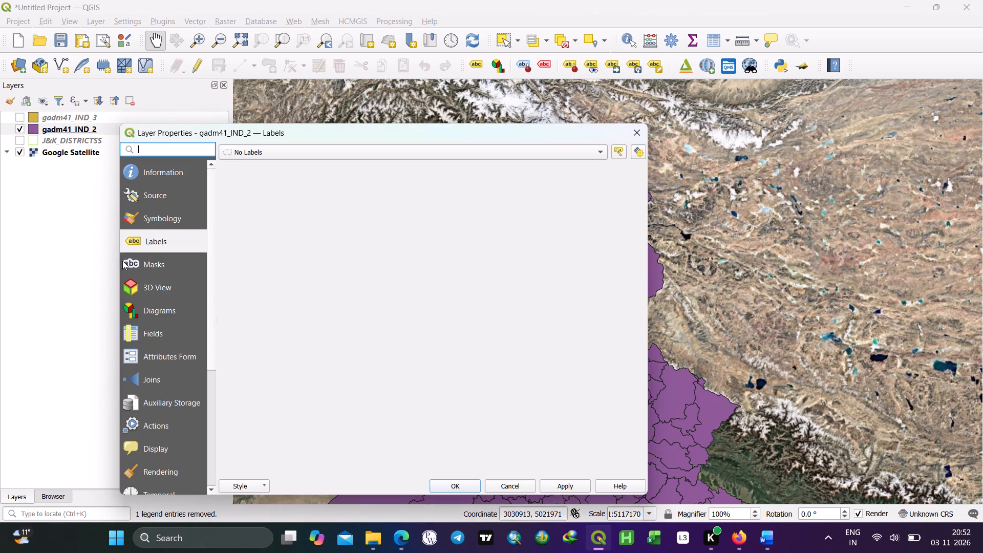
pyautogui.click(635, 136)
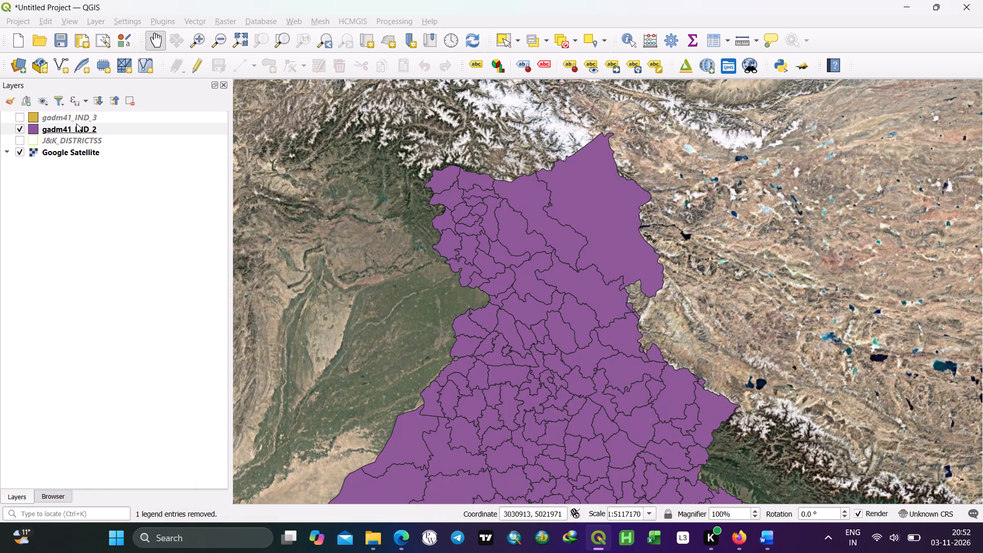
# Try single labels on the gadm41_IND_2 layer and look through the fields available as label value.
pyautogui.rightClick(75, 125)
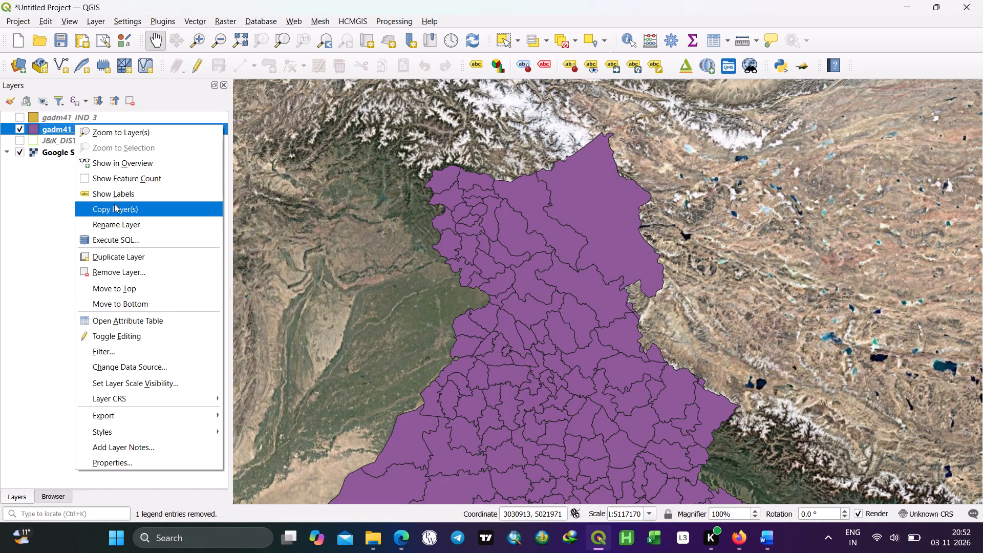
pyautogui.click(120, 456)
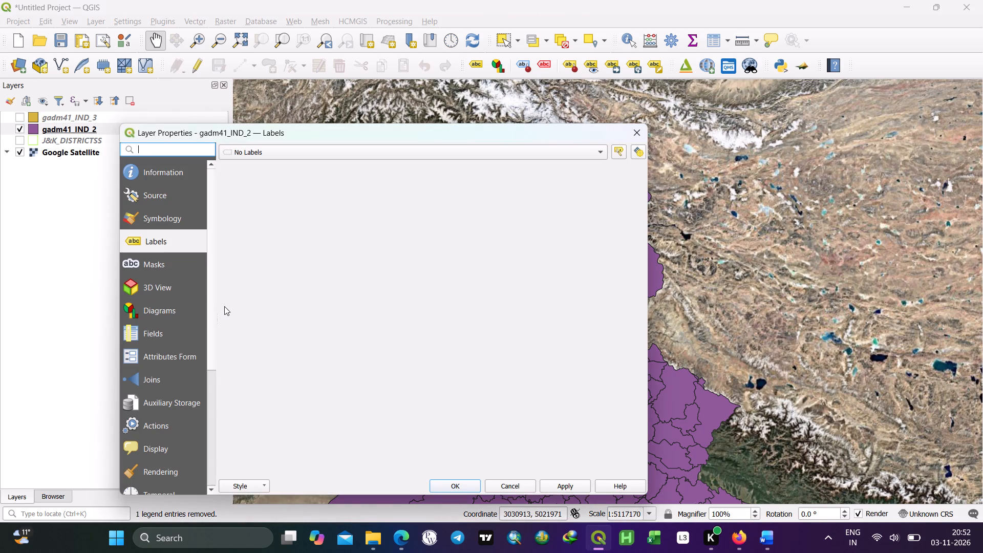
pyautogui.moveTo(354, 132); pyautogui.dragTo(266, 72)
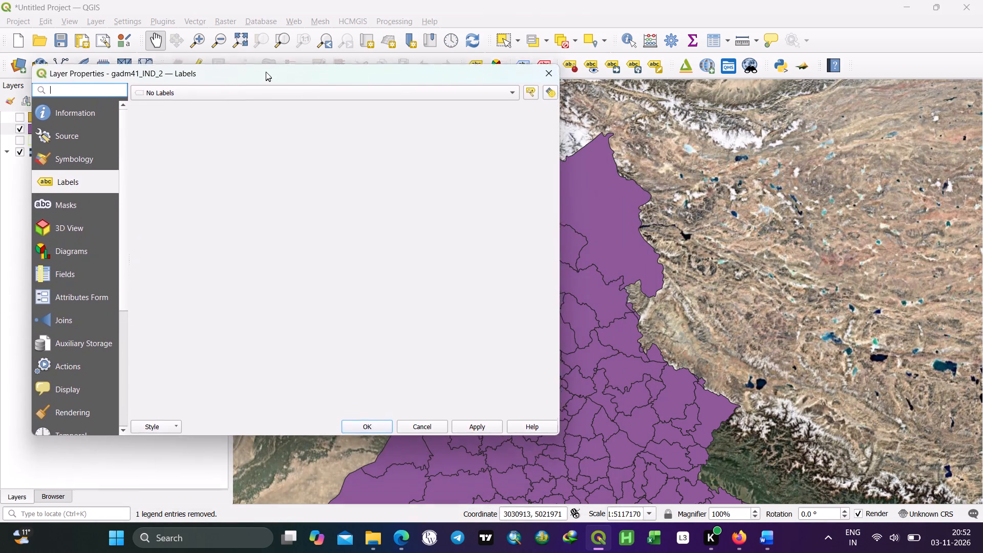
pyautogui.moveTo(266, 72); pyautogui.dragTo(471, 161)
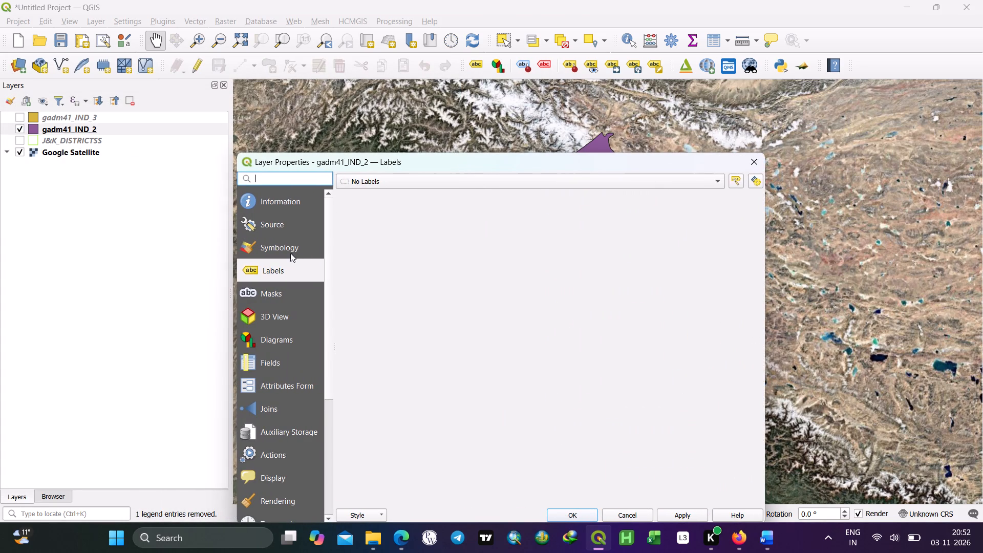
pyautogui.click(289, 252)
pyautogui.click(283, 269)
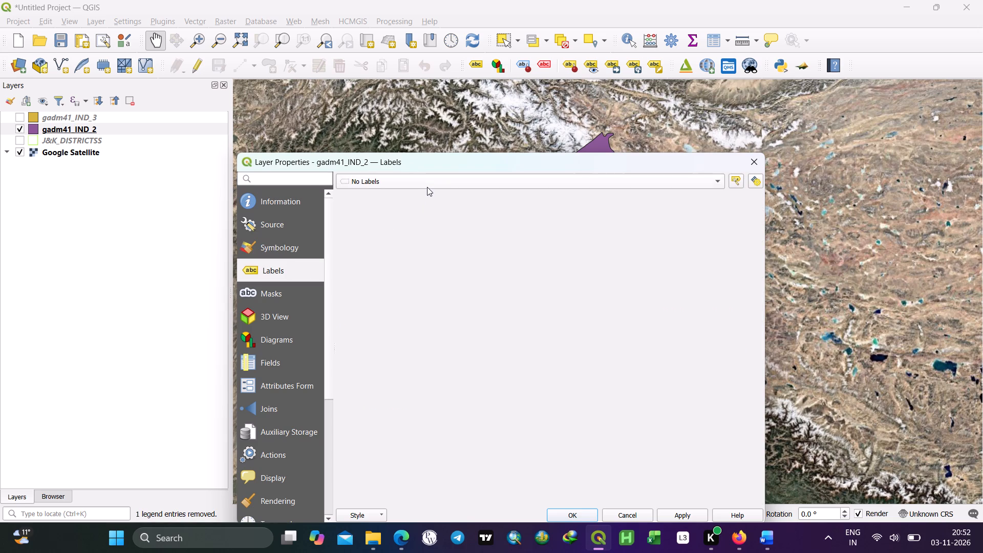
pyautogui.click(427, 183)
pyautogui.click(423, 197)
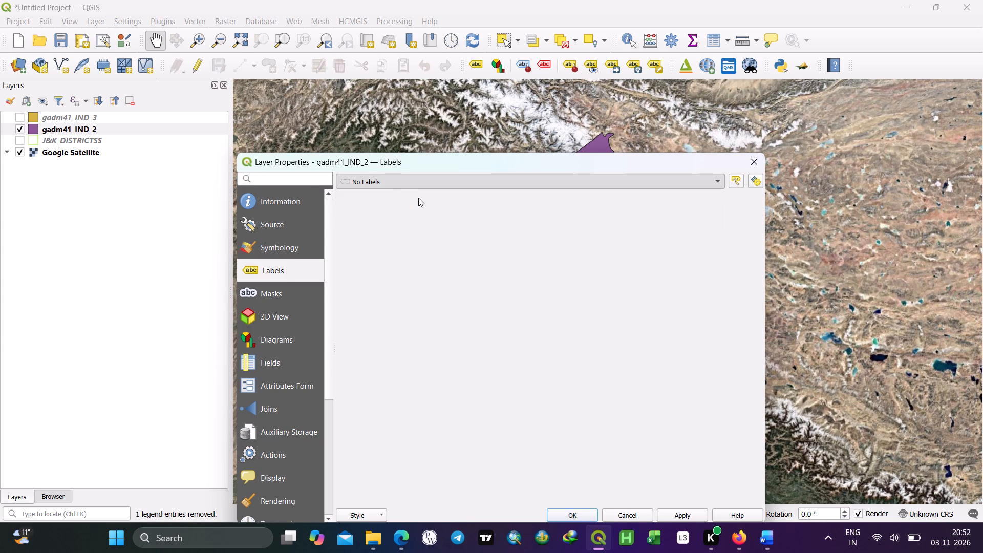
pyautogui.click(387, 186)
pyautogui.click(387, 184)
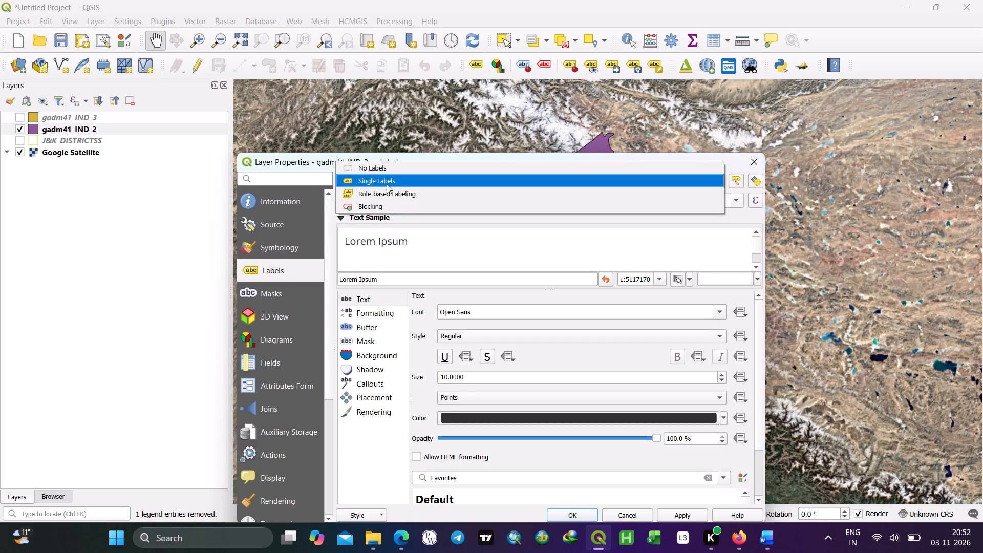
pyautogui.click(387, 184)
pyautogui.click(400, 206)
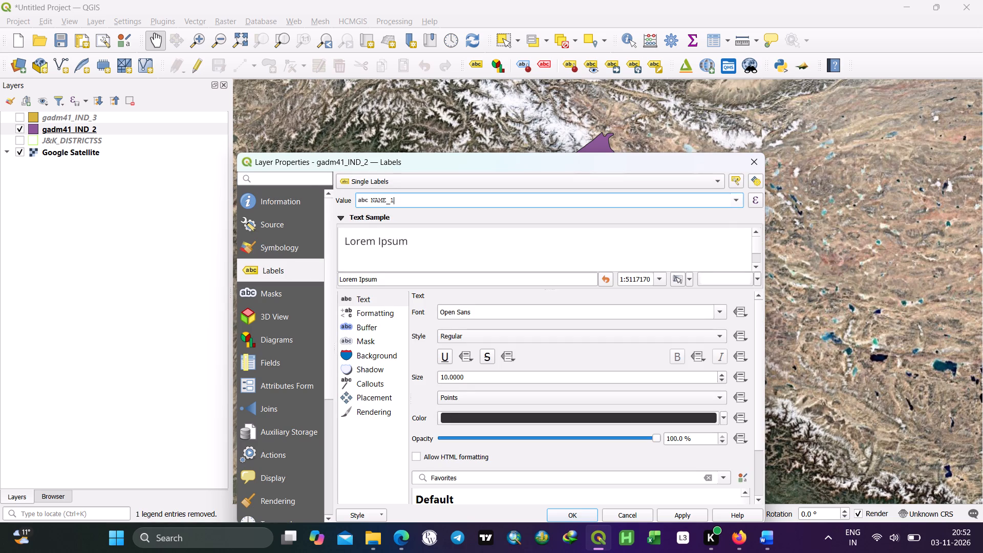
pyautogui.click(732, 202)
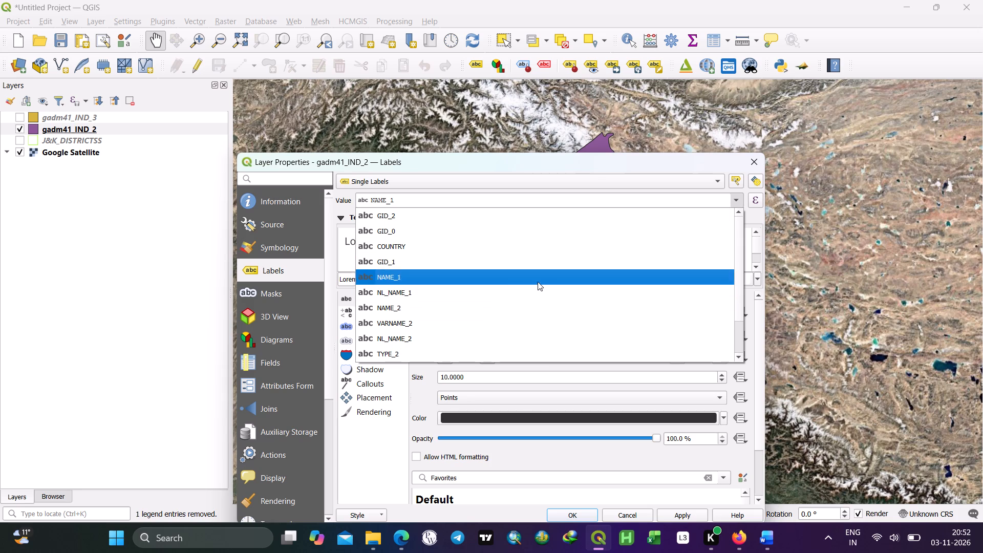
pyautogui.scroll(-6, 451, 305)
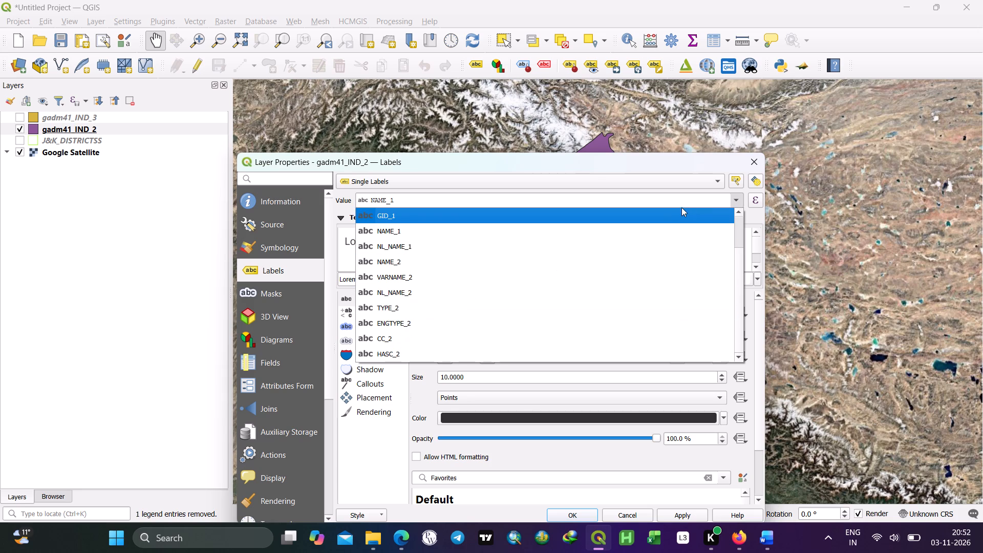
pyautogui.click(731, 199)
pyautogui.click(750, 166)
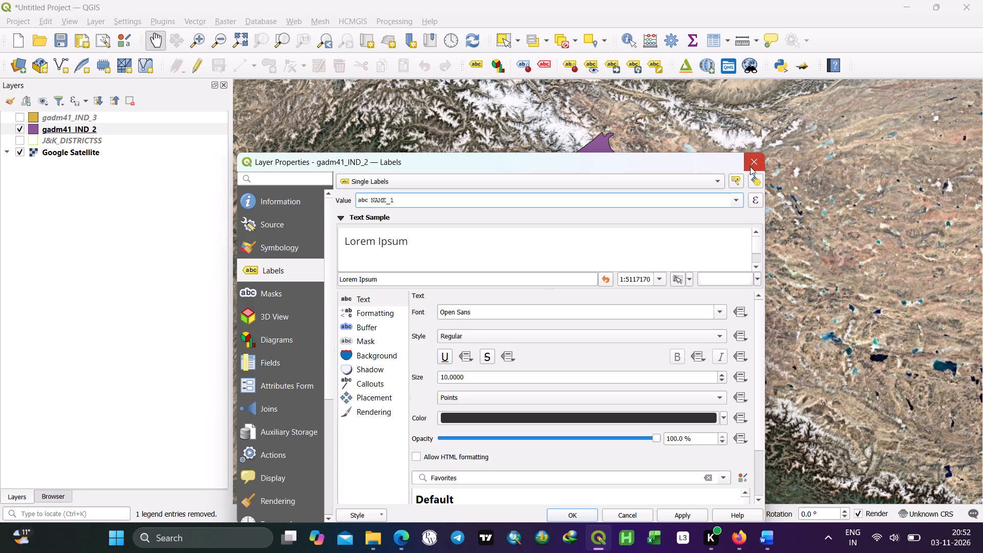
# Open the gadm41_IND_2 attribute table, sort it by NAME_1 and examine which columns hold the state and district names.
pyautogui.rightClick(59, 125)
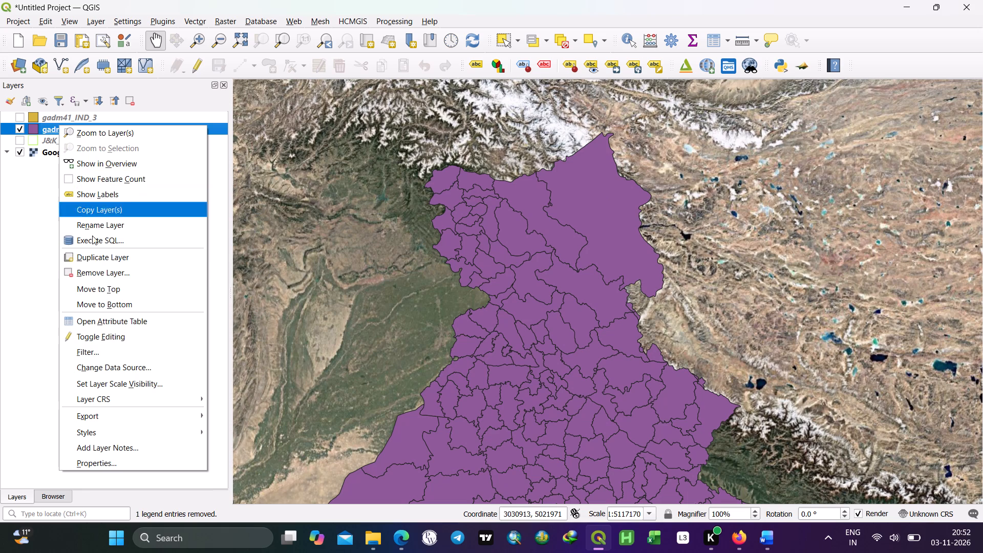
pyautogui.click(108, 327)
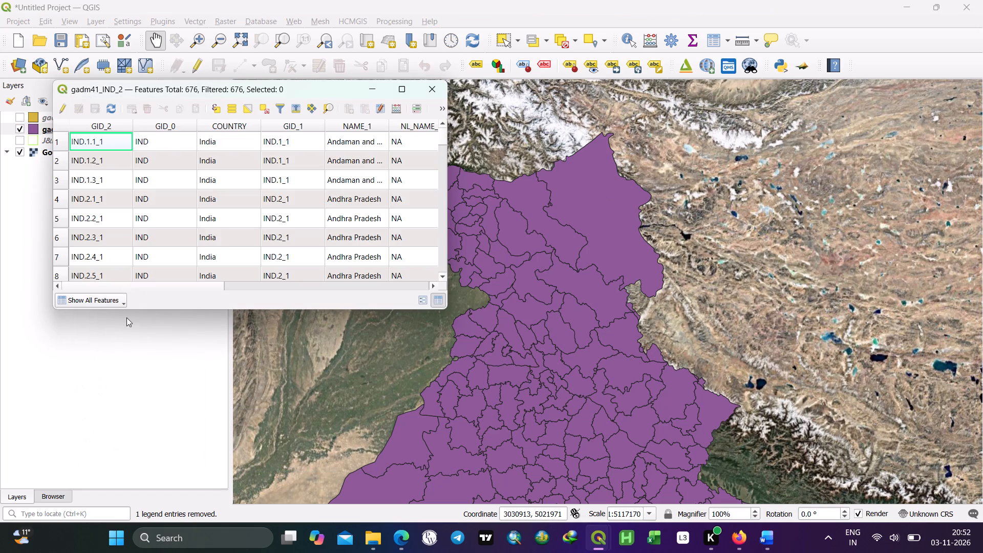
pyautogui.scroll(-1, 213, 194)
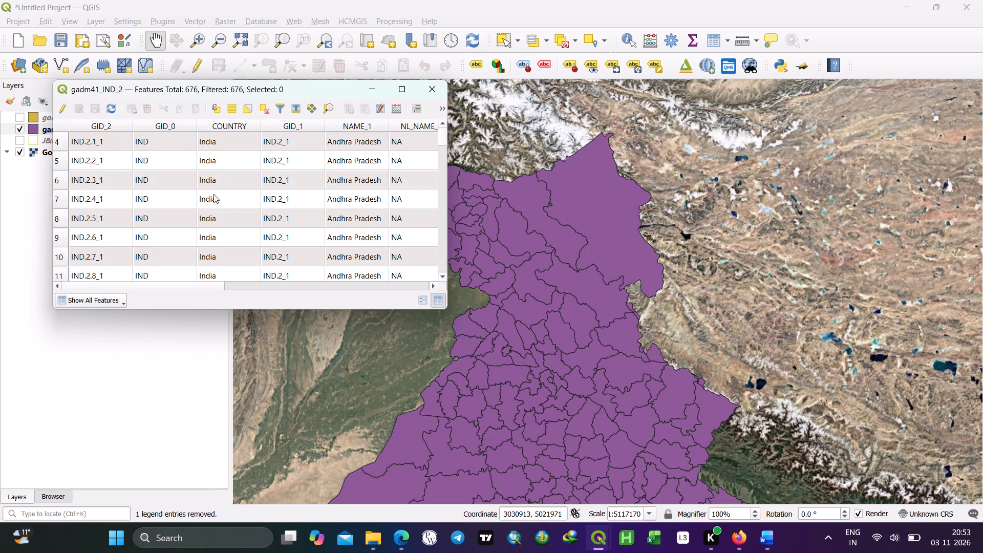
pyautogui.scroll(-1, 213, 194)
pyautogui.scroll(5, 213, 194)
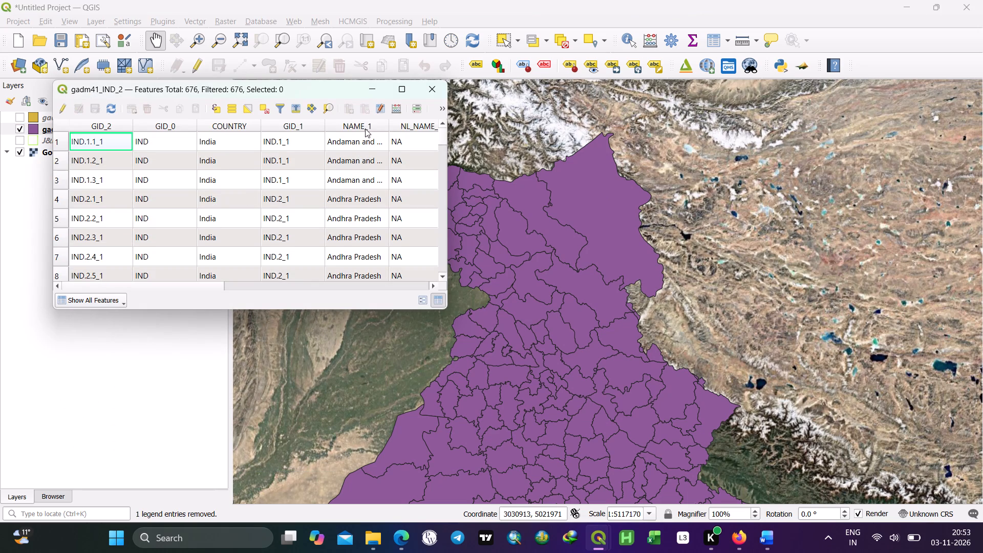
pyautogui.click(367, 125)
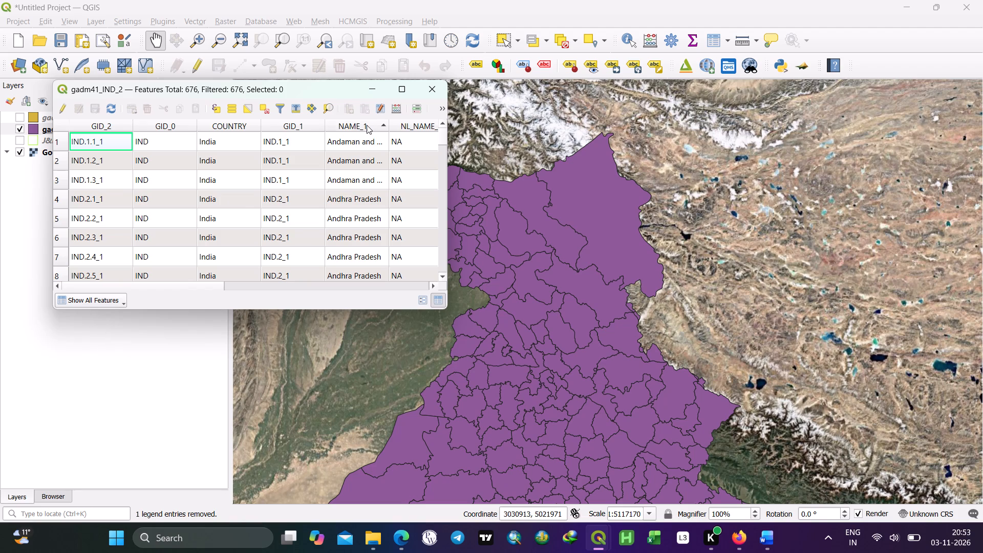
pyautogui.moveTo(204, 280); pyautogui.dragTo(228, 276)
pyautogui.moveTo(203, 284); pyautogui.dragTo(250, 283)
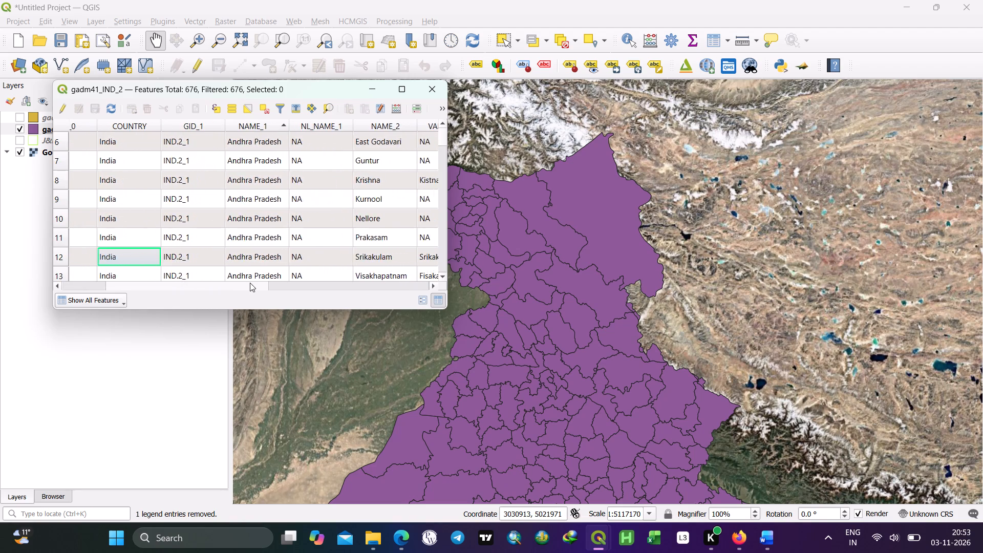
pyautogui.moveTo(250, 283); pyautogui.dragTo(295, 282)
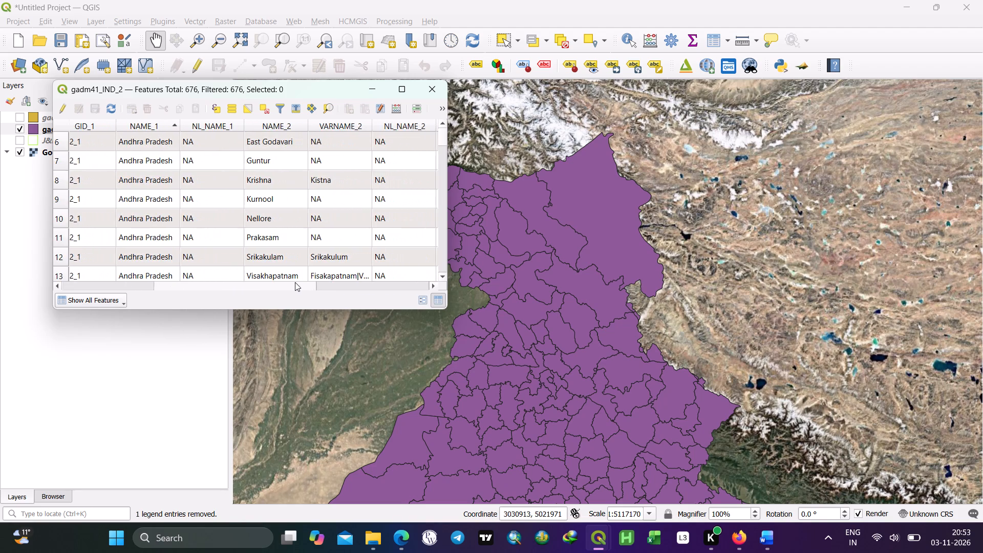
pyautogui.moveTo(295, 282); pyautogui.dragTo(398, 276)
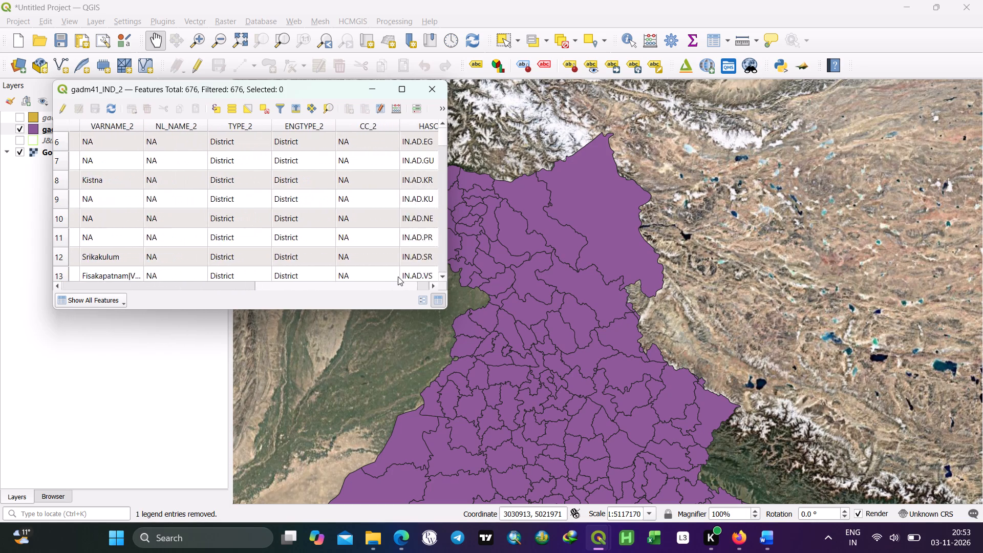
pyautogui.moveTo(398, 276); pyautogui.dragTo(424, 274)
pyautogui.click(370, 84)
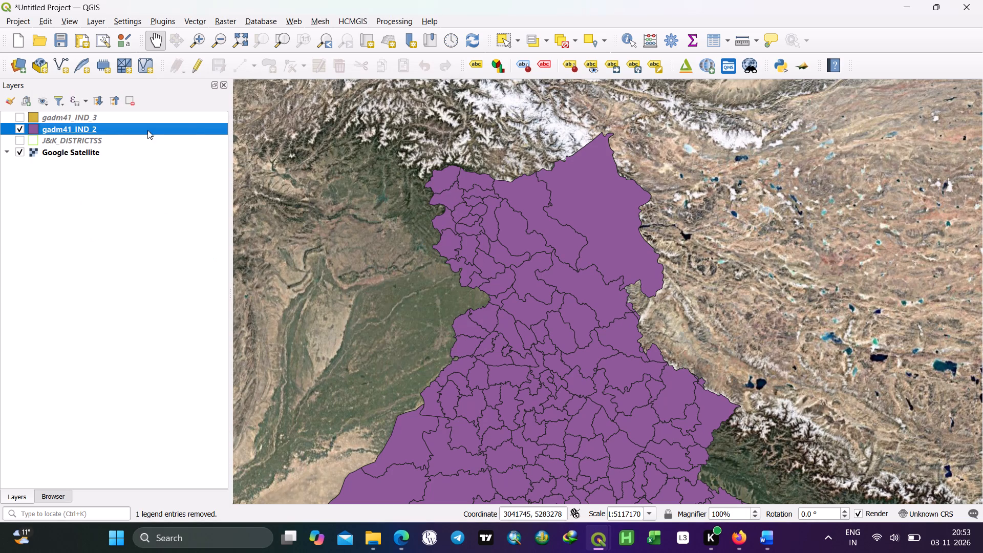
# Turn on single labels for the gadm41_IND_2 layer using the NAME_1 field, with pale yellow text.
pyautogui.rightClick(86, 133)
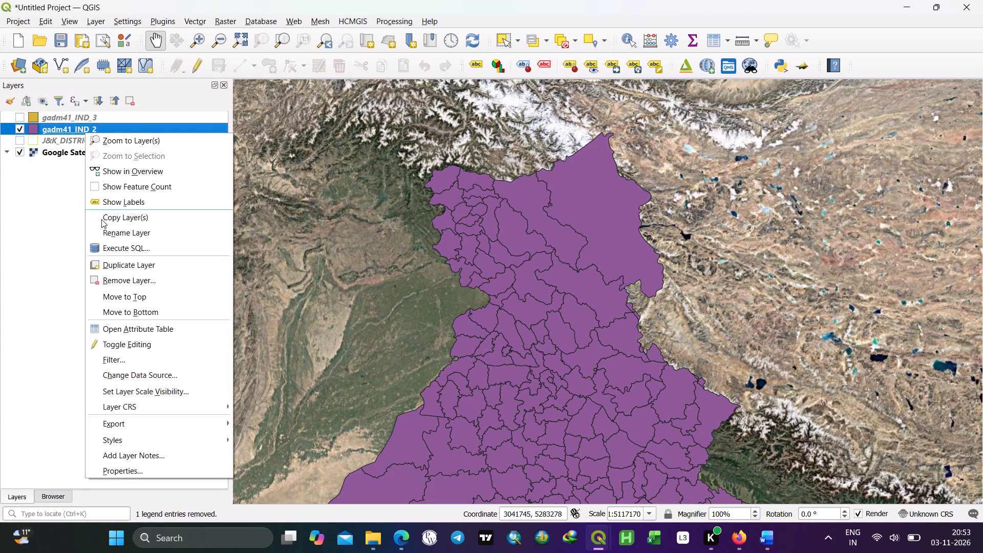
pyautogui.click(122, 469)
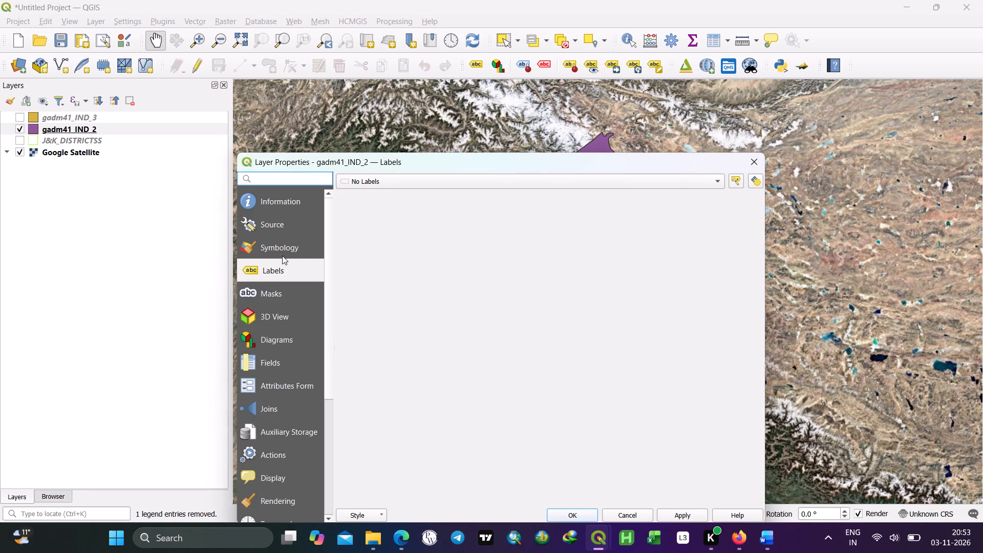
pyautogui.click(375, 185)
pyautogui.click(375, 190)
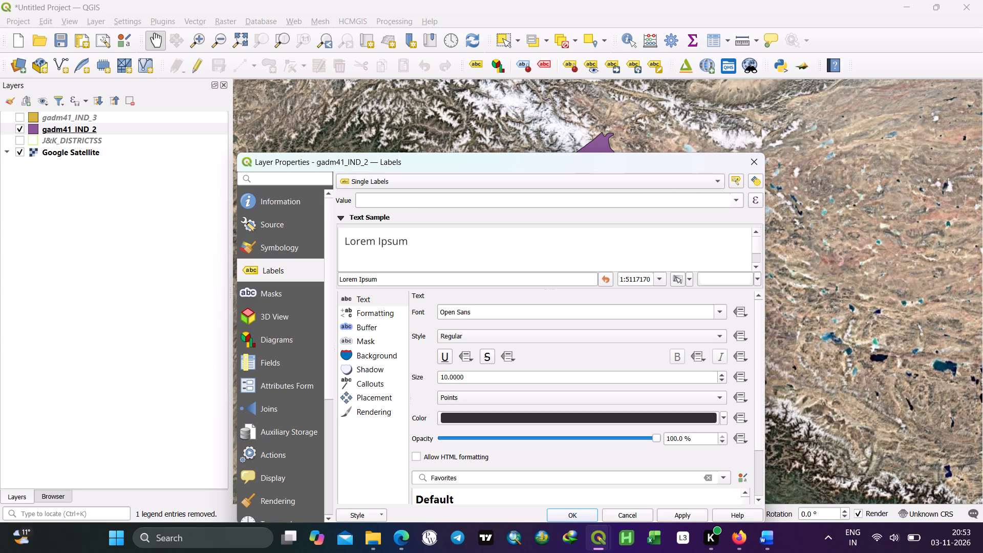
pyautogui.click(737, 202)
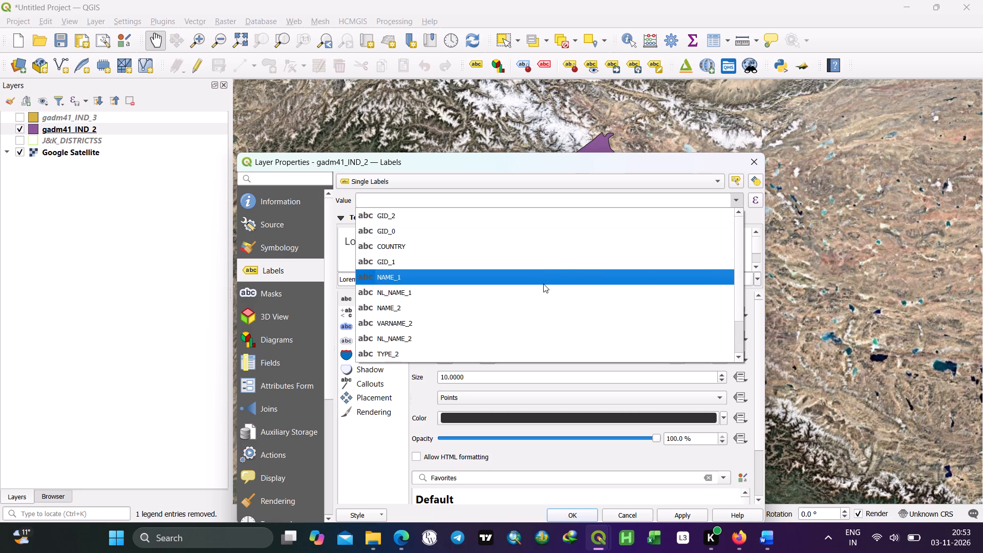
pyautogui.click(543, 284)
pyautogui.moveTo(461, 164); pyautogui.dragTo(166, 79)
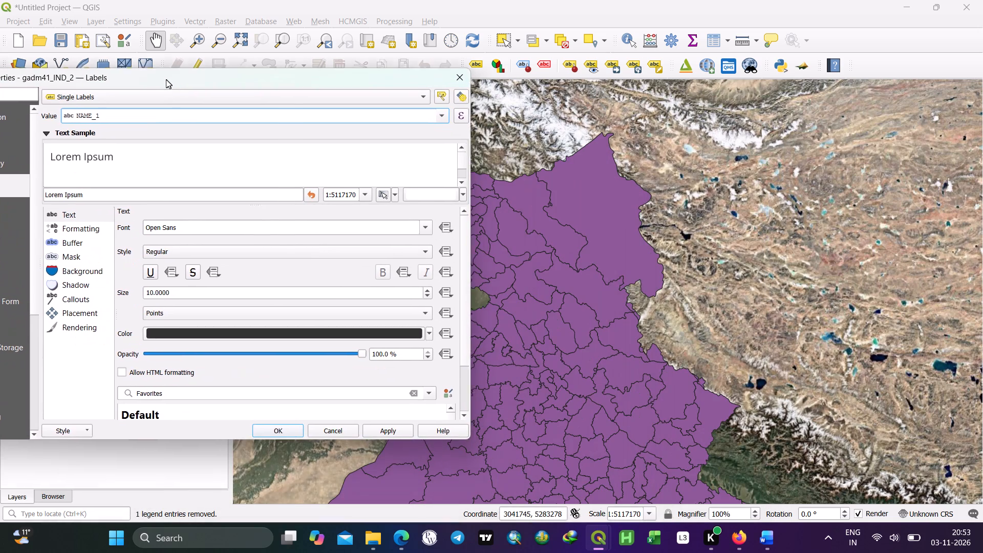
pyautogui.moveTo(166, 79); pyautogui.dragTo(162, 75)
pyautogui.click(423, 328)
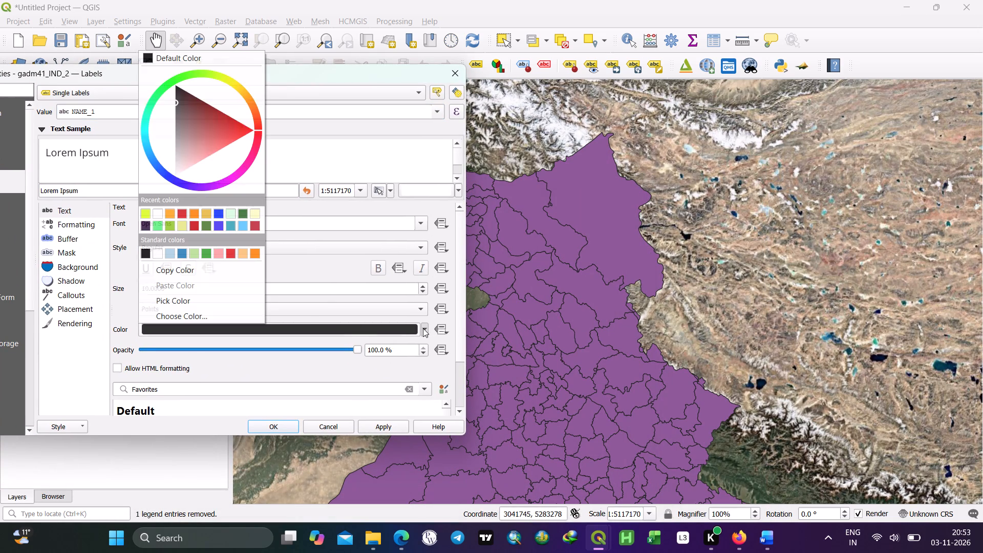
pyautogui.click(255, 216)
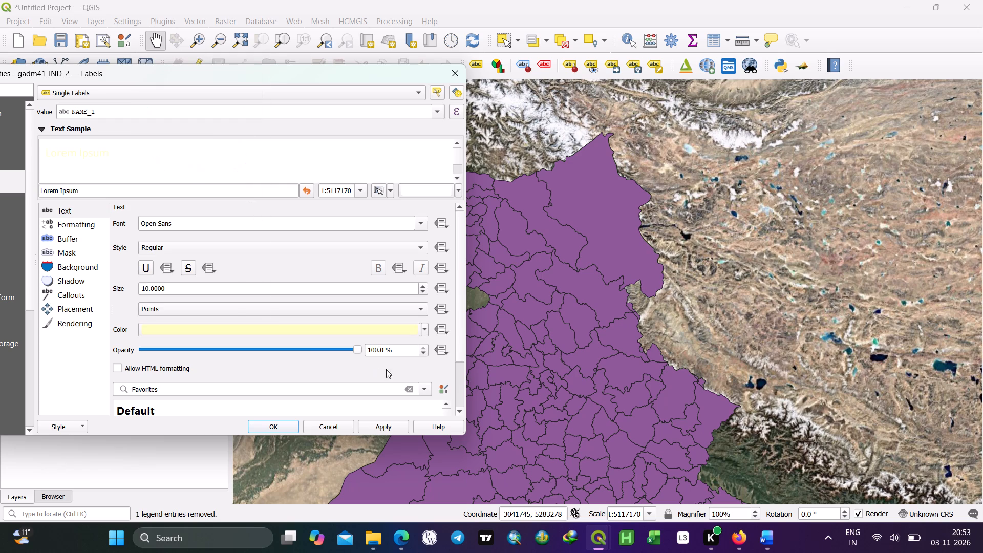
pyautogui.click(389, 425)
pyautogui.click(279, 428)
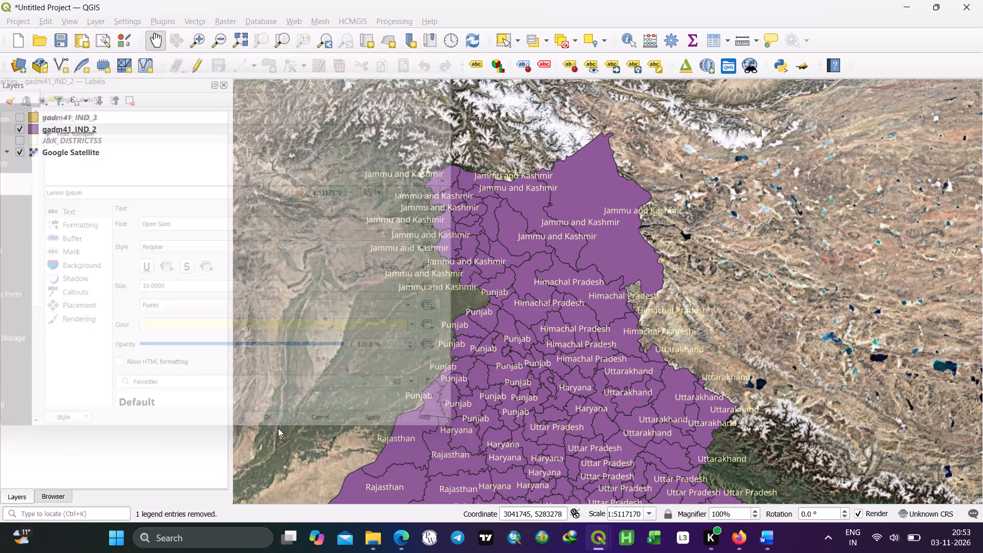
# Check the labels around Jammu and Kashmir and switch the gadm41_IND_2 label value to the NAME_2 field.
pyautogui.scroll(2, 510, 213)
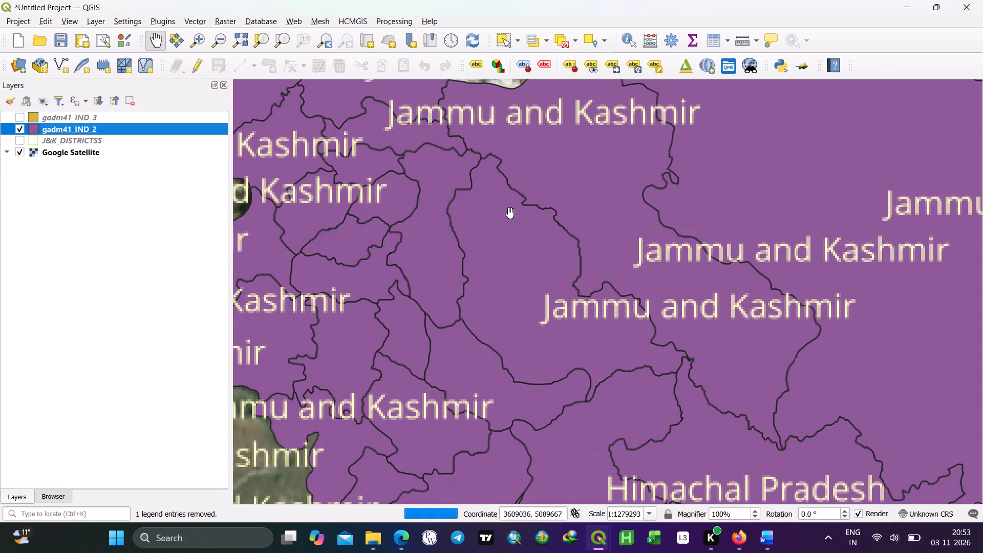
pyautogui.scroll(1, 506, 213)
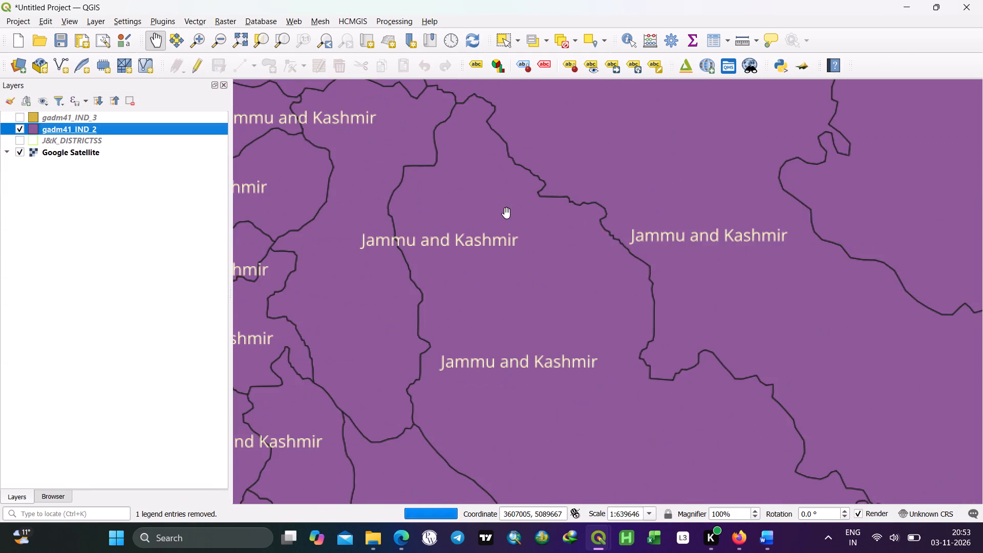
pyautogui.scroll(-2, 506, 213)
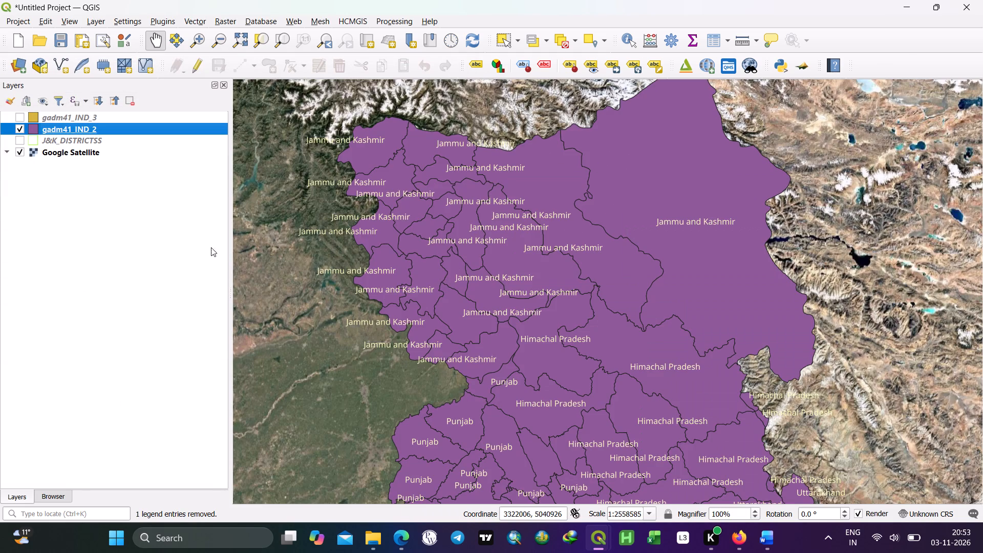
pyautogui.rightClick(75, 129)
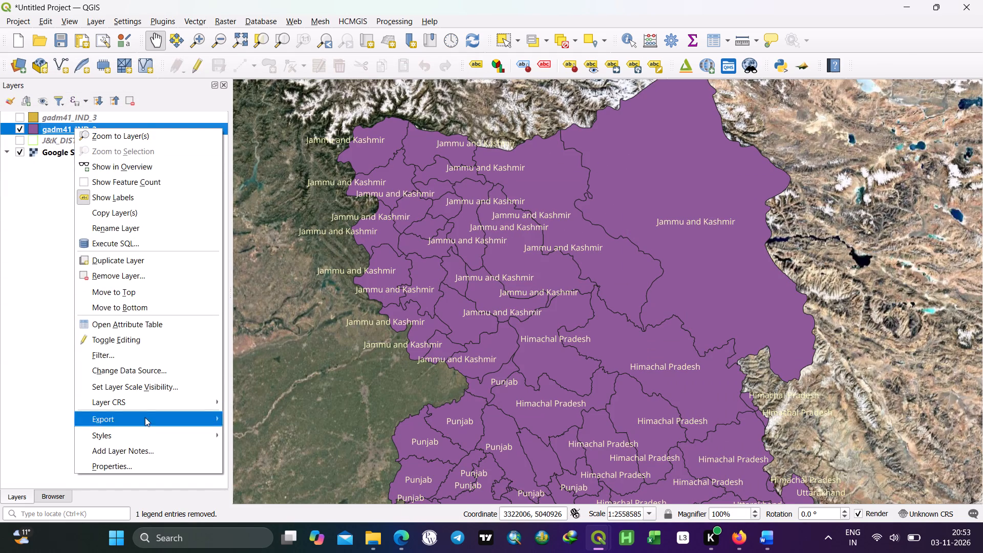
pyautogui.click(147, 460)
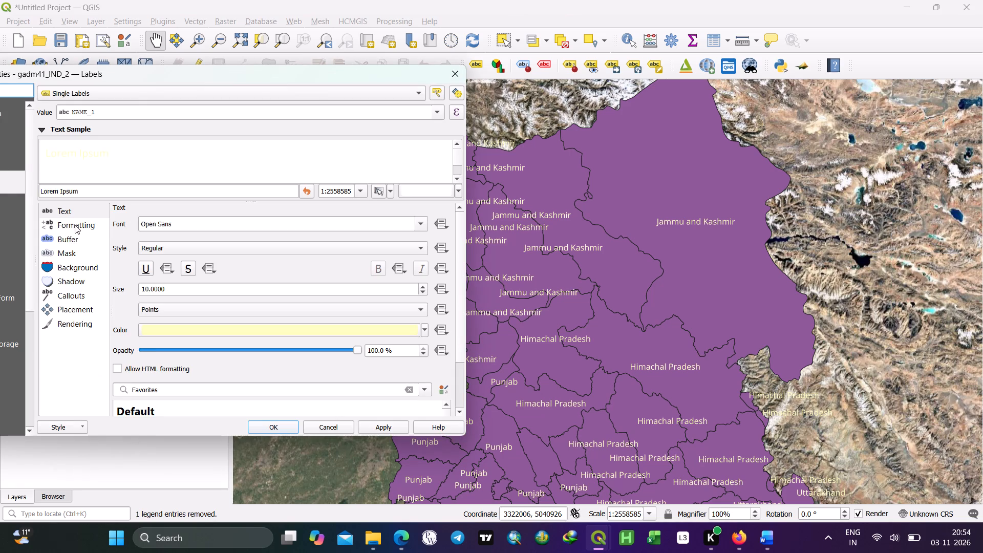
pyautogui.click(436, 114)
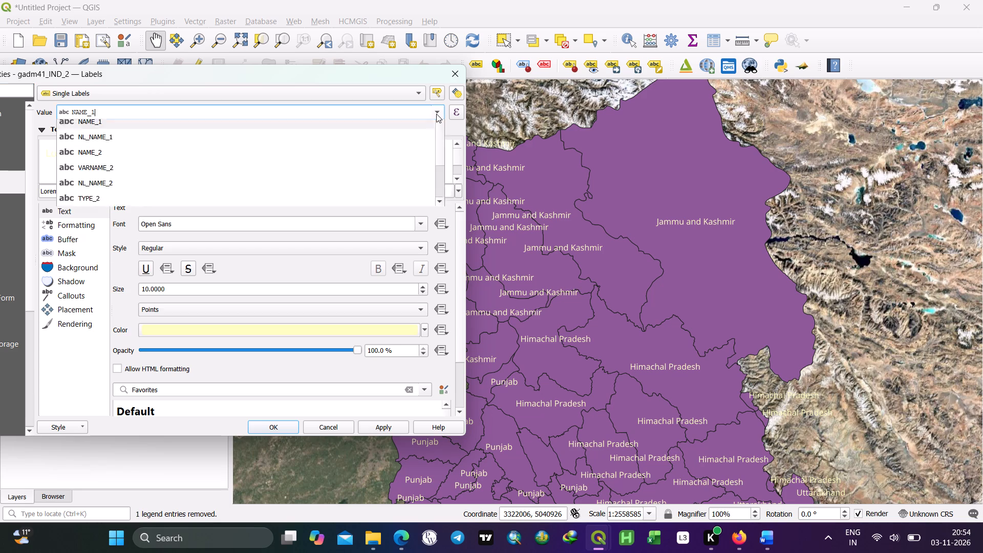
pyautogui.click(211, 217)
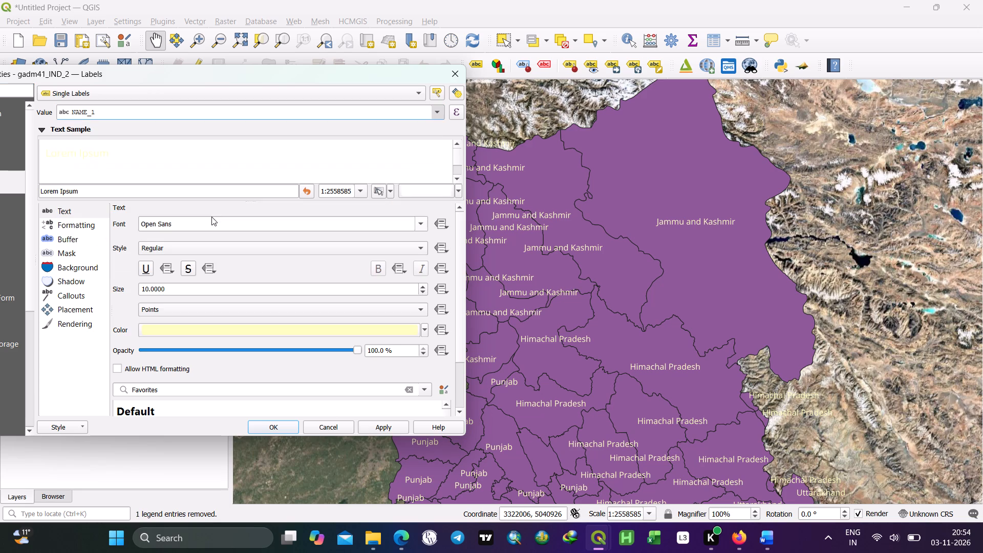
pyautogui.click(384, 429)
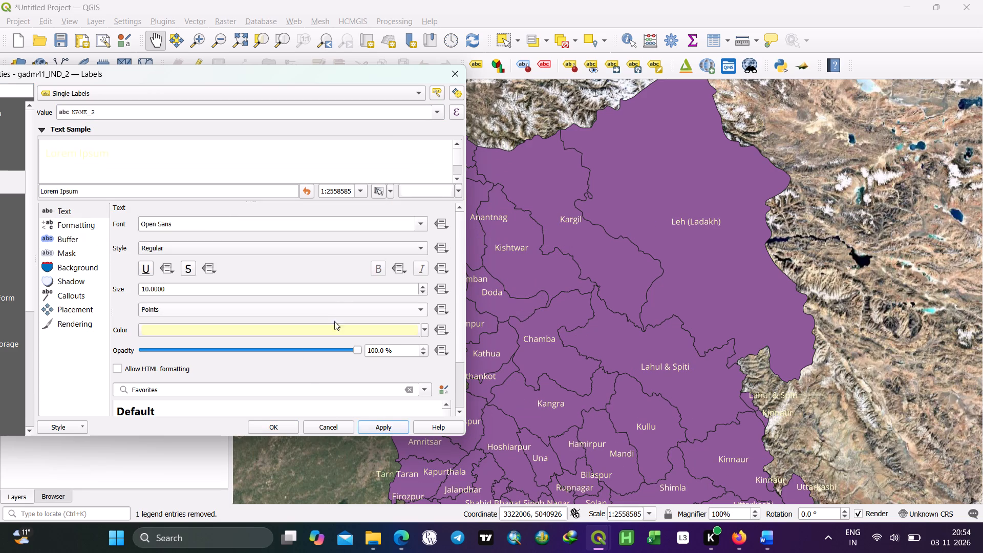
pyautogui.click(286, 424)
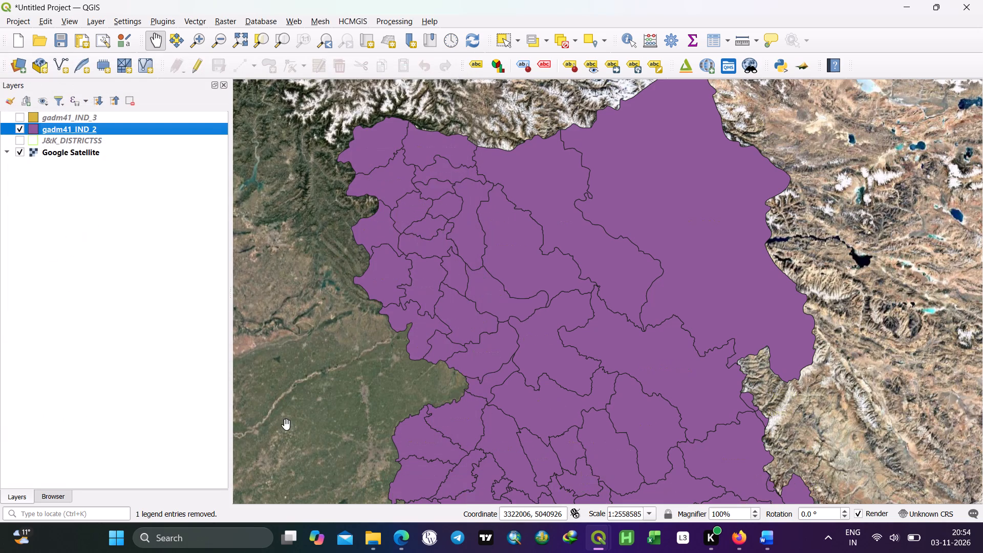
# Change the gadm41_IND_2 symbol layer type from Simple Fill to Outline: Simple Line and apply it.
pyautogui.rightClick(41, 130)
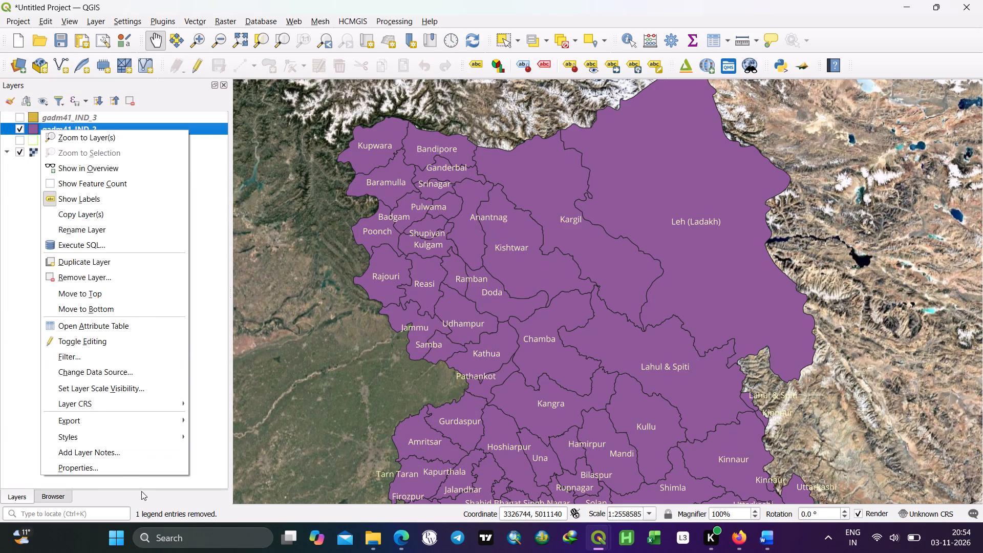
pyautogui.click(113, 473)
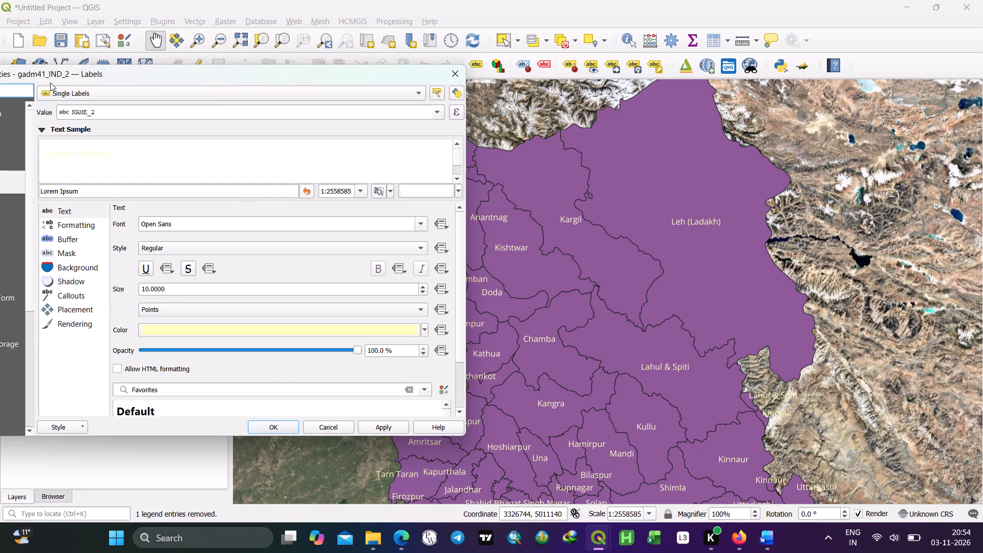
pyautogui.moveTo(81, 77); pyautogui.dragTo(250, 77)
pyautogui.click(157, 162)
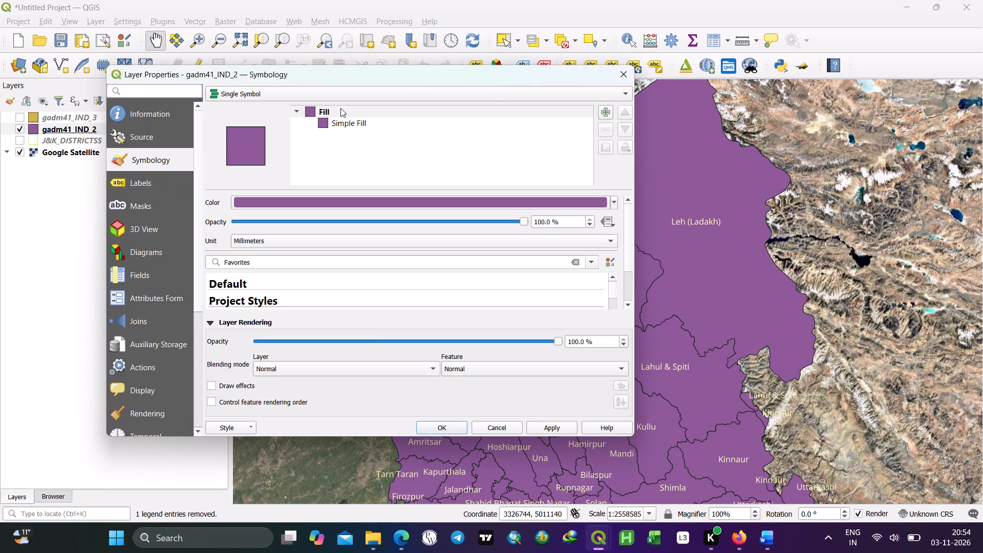
pyautogui.click(341, 123)
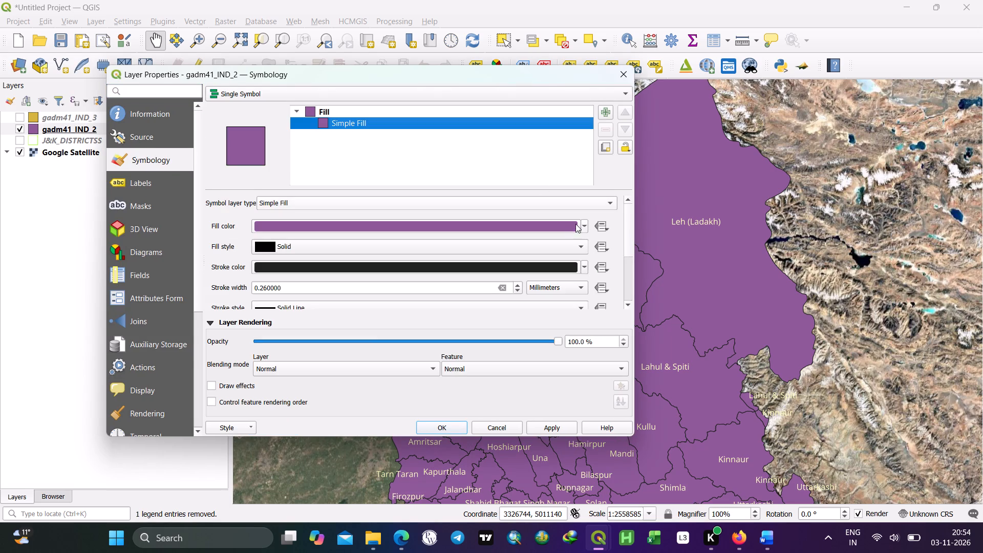
pyautogui.click(593, 204)
pyautogui.click(399, 318)
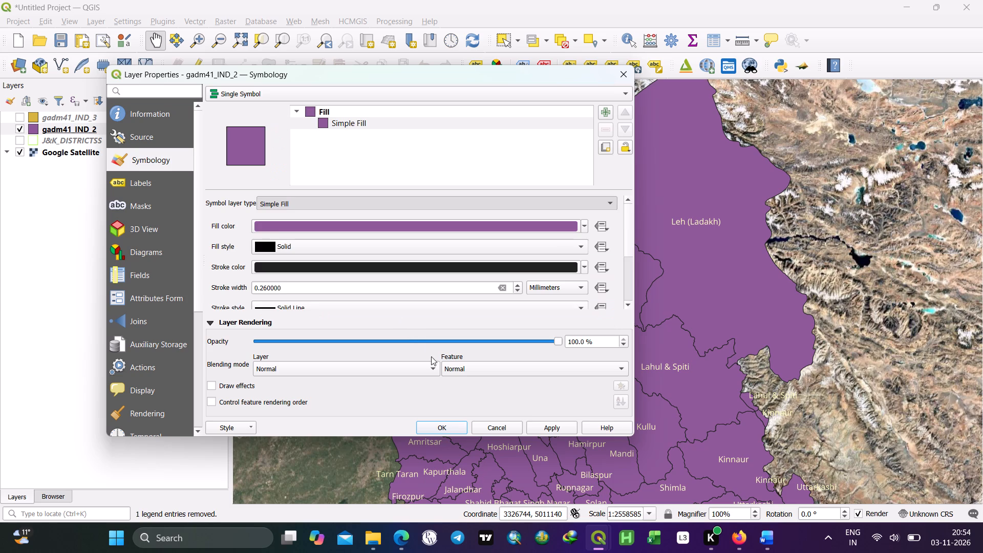
pyautogui.click(557, 430)
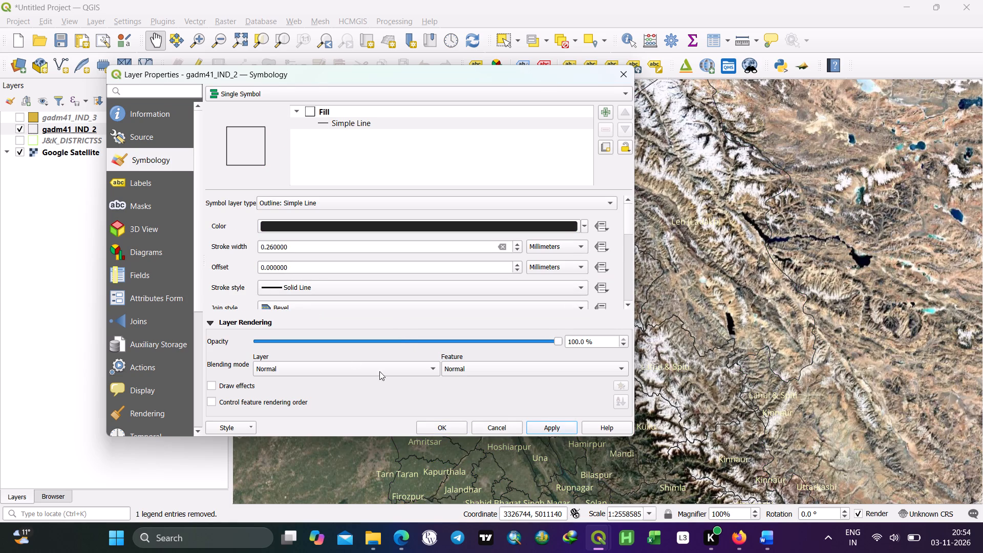
# Set the gadm41_IND_2 outline colour to red and apply it to the layer.
pyautogui.click(584, 226)
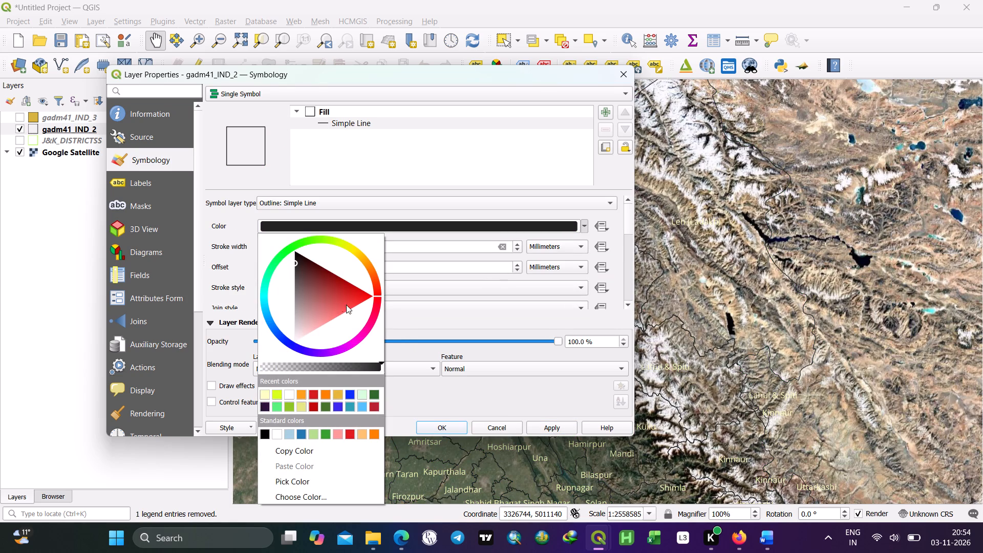
pyautogui.moveTo(339, 303); pyautogui.dragTo(368, 295)
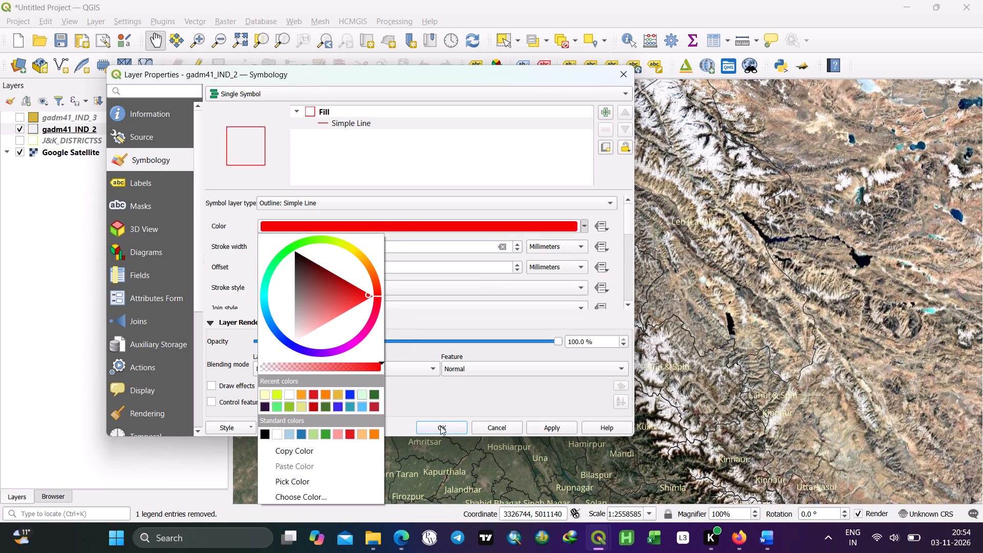
pyautogui.click(440, 426)
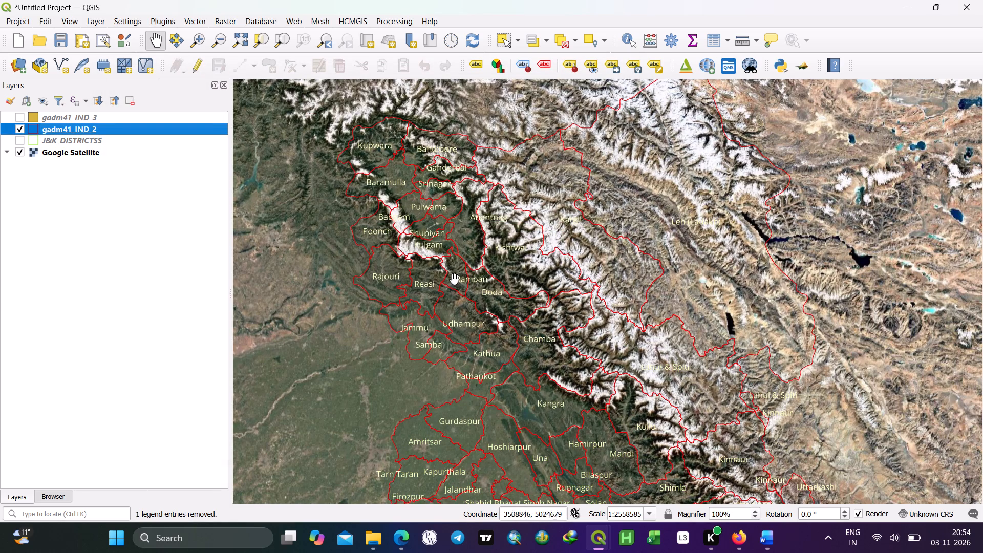
# Thicken the gadm41_IND_2 Simple Line outline to a stroke width of 0.86 millimetres.
pyautogui.scroll(1, 472, 281)
pyautogui.moveTo(490, 269); pyautogui.dragTo(535, 340)
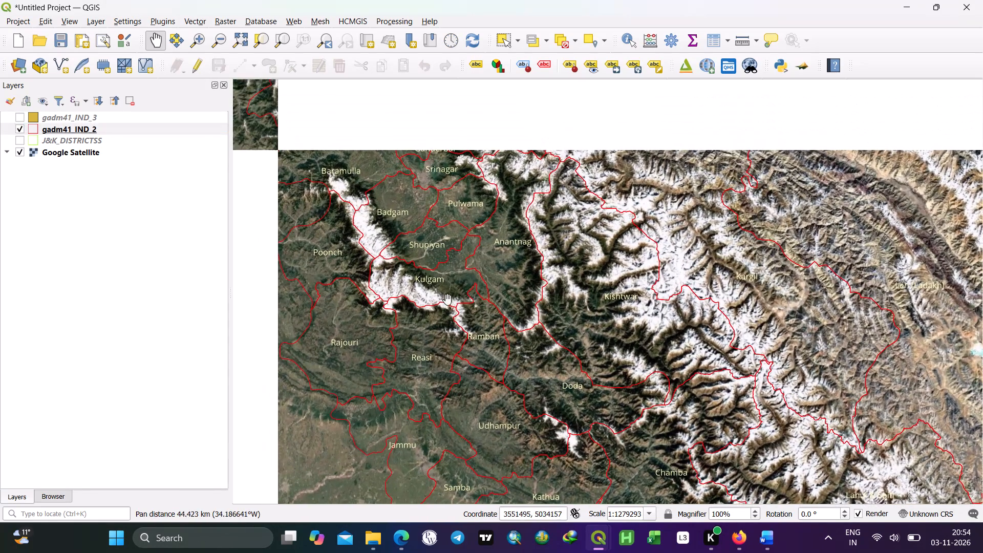
pyautogui.moveTo(438, 261); pyautogui.dragTo(482, 336)
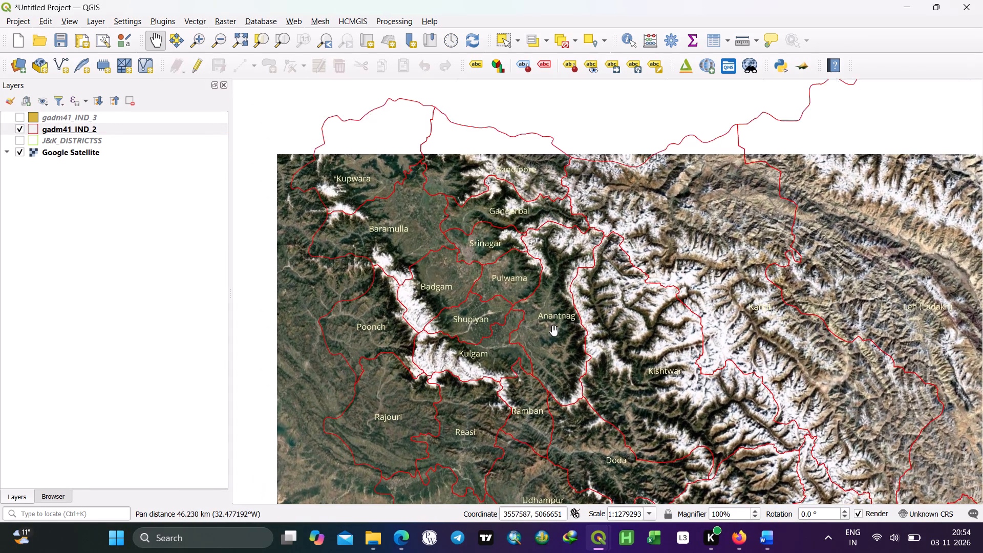
pyautogui.scroll(-1, 584, 329)
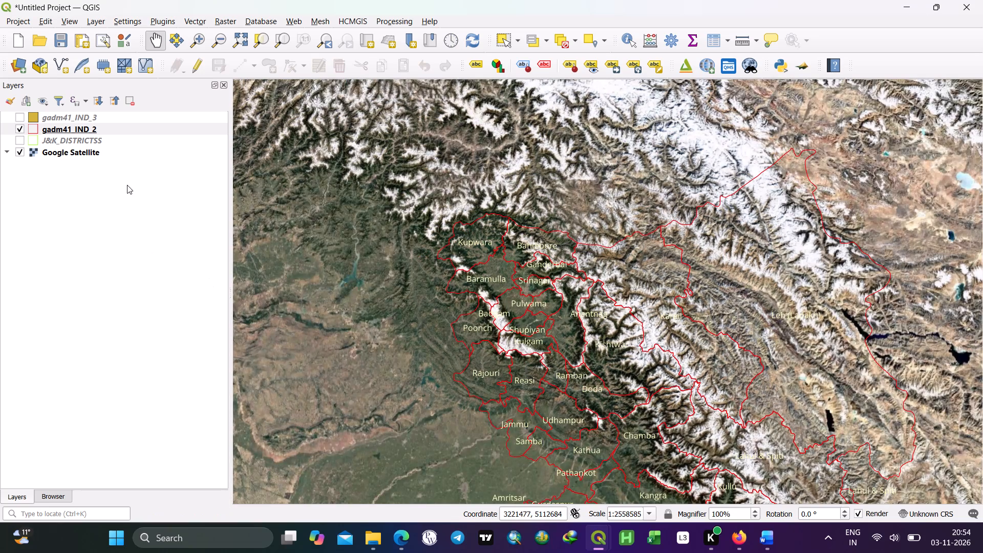
pyautogui.rightClick(75, 127)
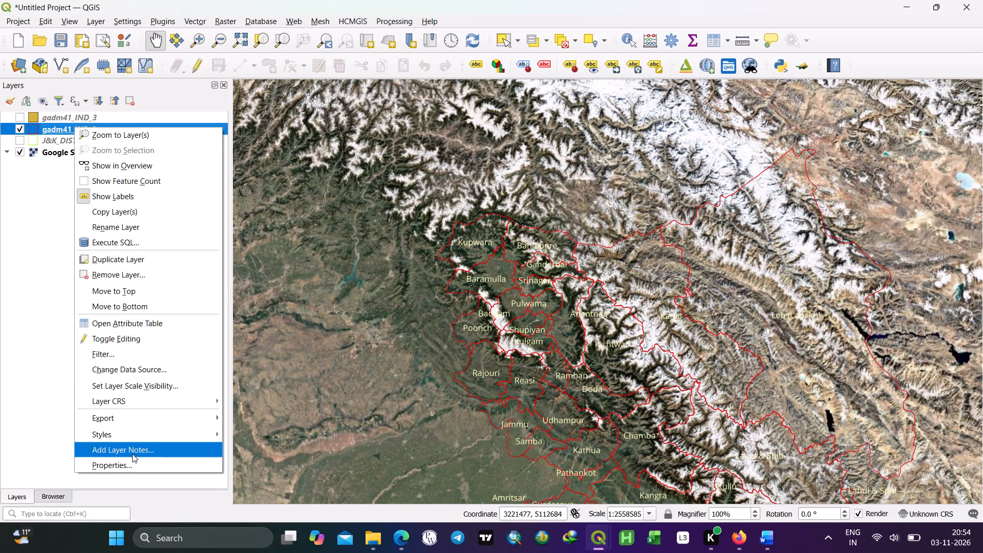
pyautogui.click(130, 462)
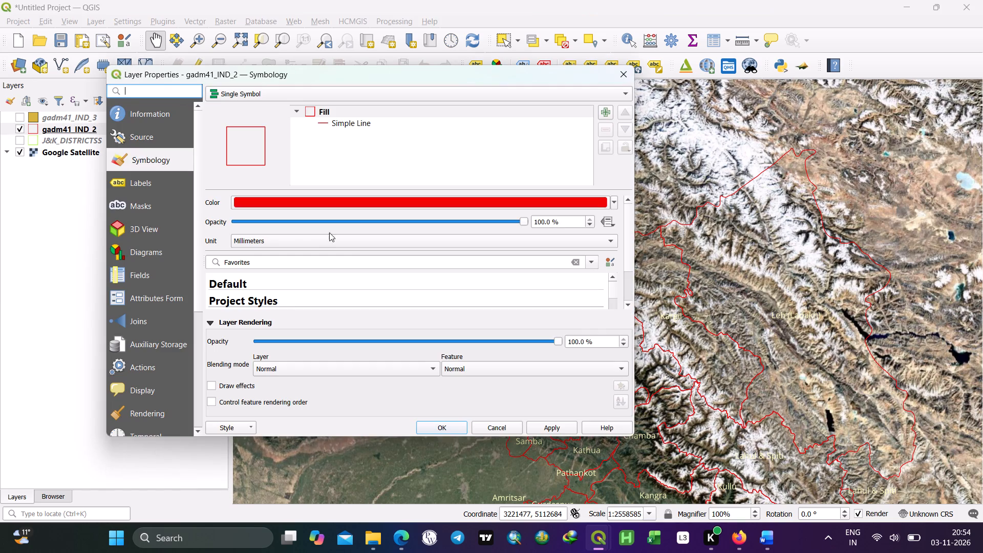
pyautogui.click(355, 127)
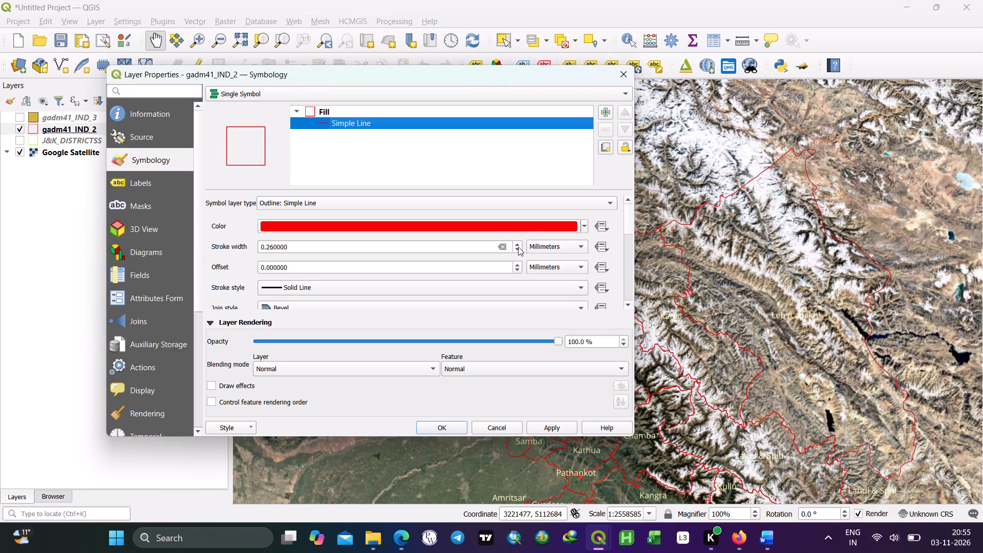
pyautogui.scroll(2, 518, 247)
pyautogui.click(553, 423)
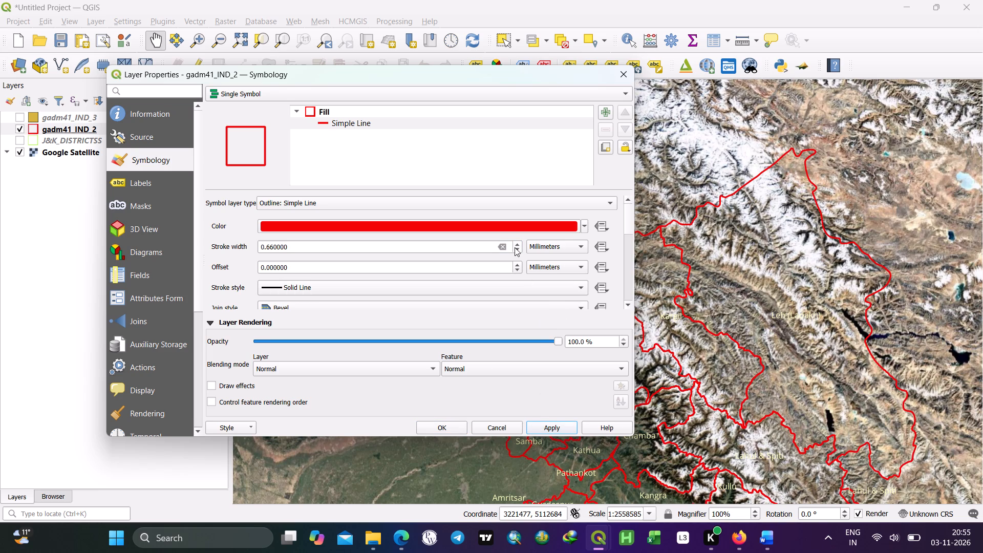
pyautogui.scroll(1, 515, 247)
pyautogui.click(546, 428)
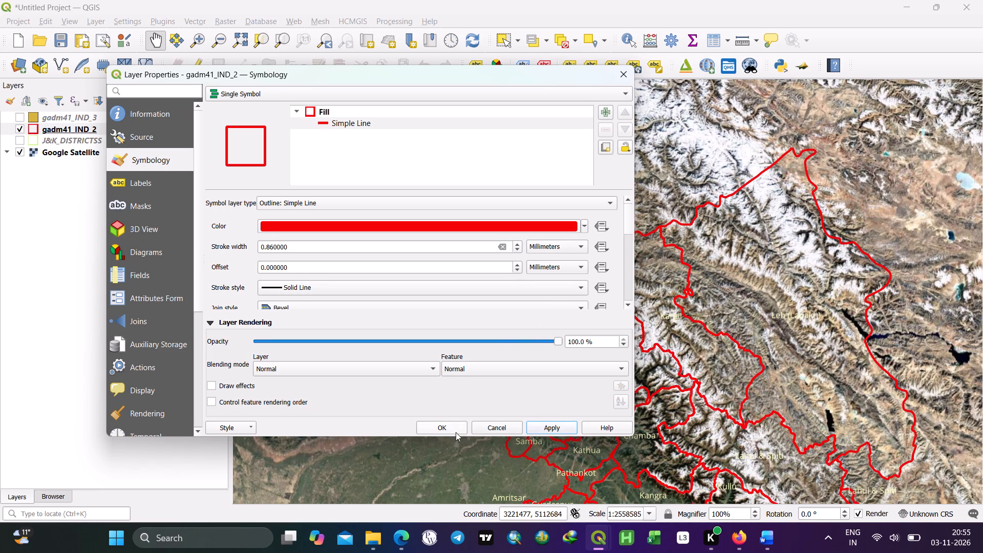
pyautogui.click(449, 429)
# Examine the red district outlines and labels across Kashmir, Kargil and Leh (Ladakh) on the satellite map.
pyautogui.scroll(1, 563, 316)
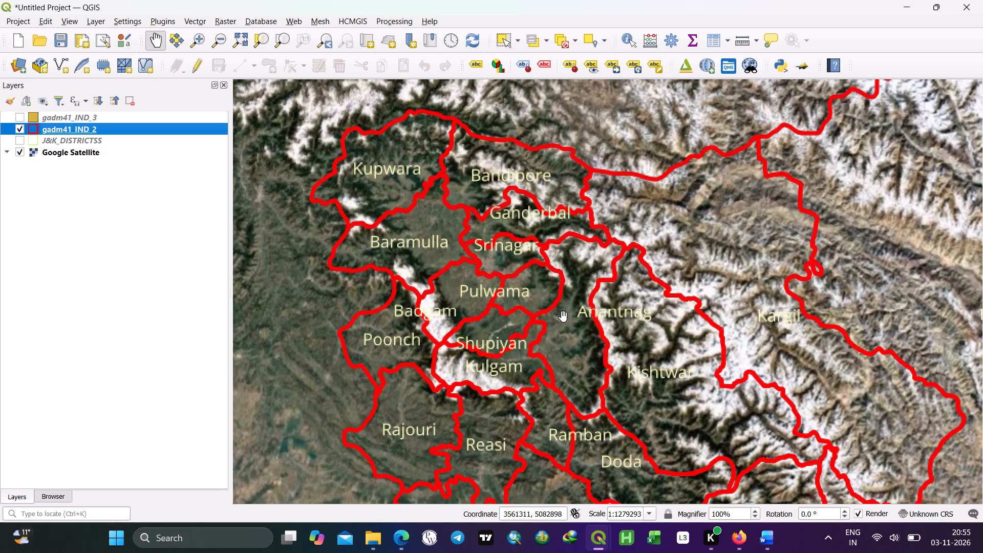
pyautogui.moveTo(646, 367); pyautogui.dragTo(548, 360)
pyautogui.scroll(-1, 573, 338)
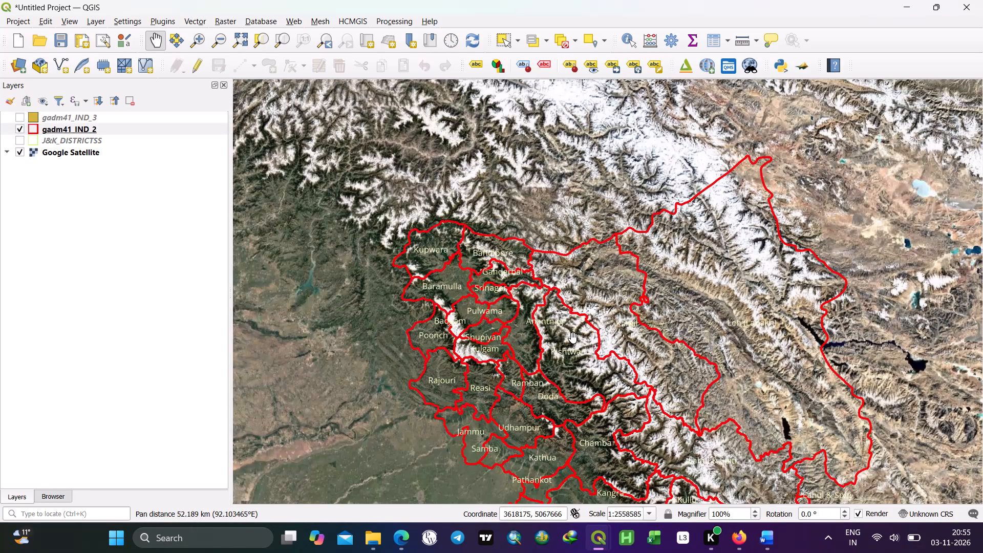
pyautogui.scroll(1, 622, 318)
pyautogui.scroll(-1, 622, 318)
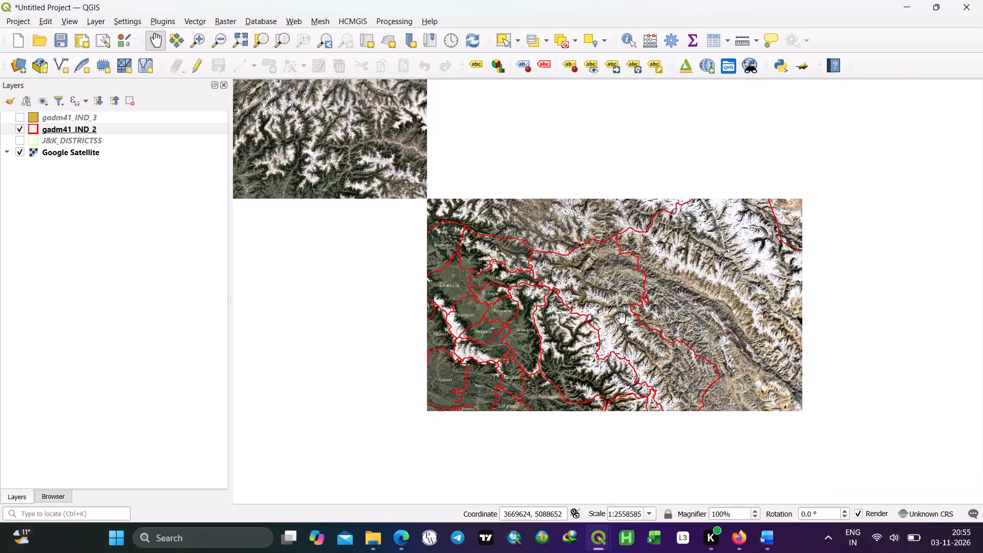
pyautogui.moveTo(695, 316); pyautogui.dragTo(654, 305)
pyautogui.moveTo(651, 303); pyautogui.dragTo(587, 287)
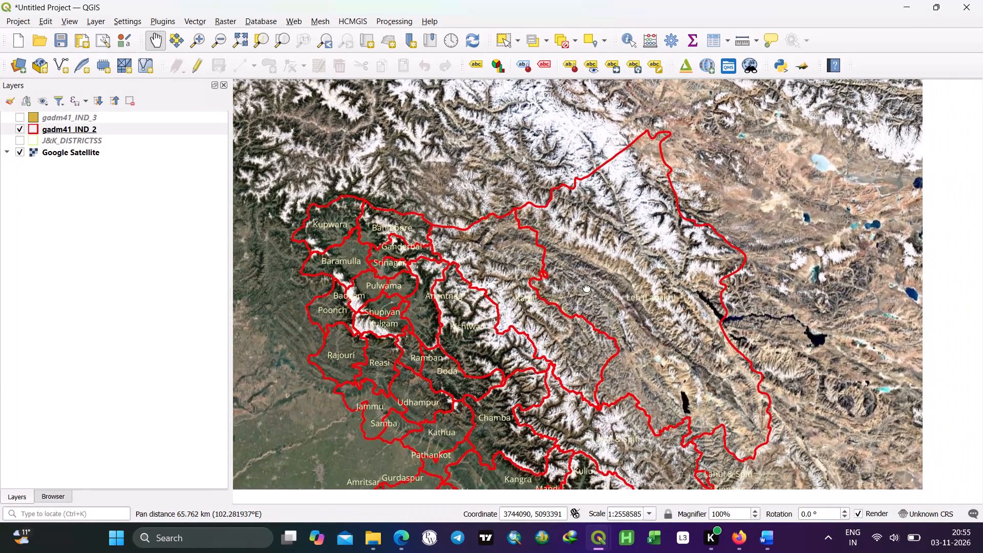
pyautogui.moveTo(587, 287); pyautogui.dragTo(586, 287)
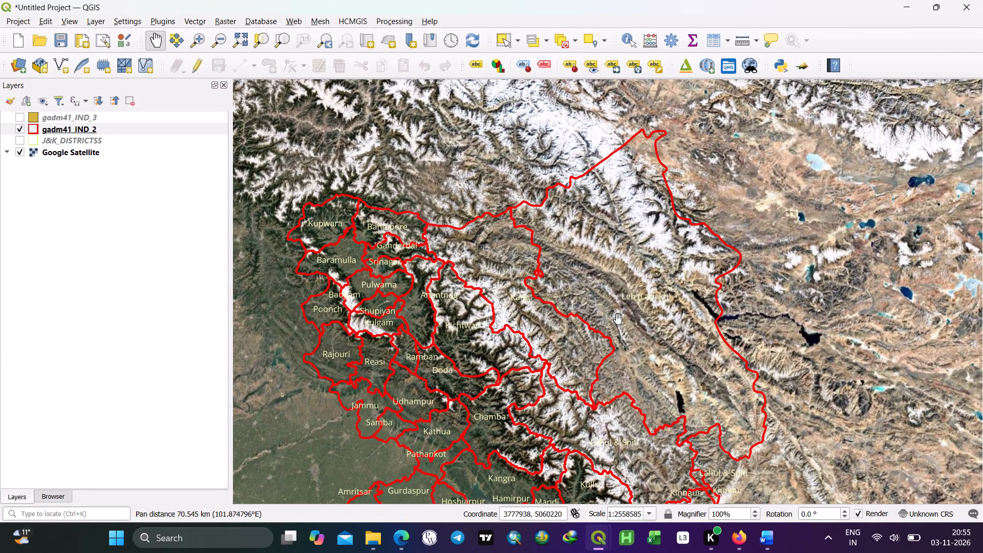
pyautogui.scroll(2, 506, 312)
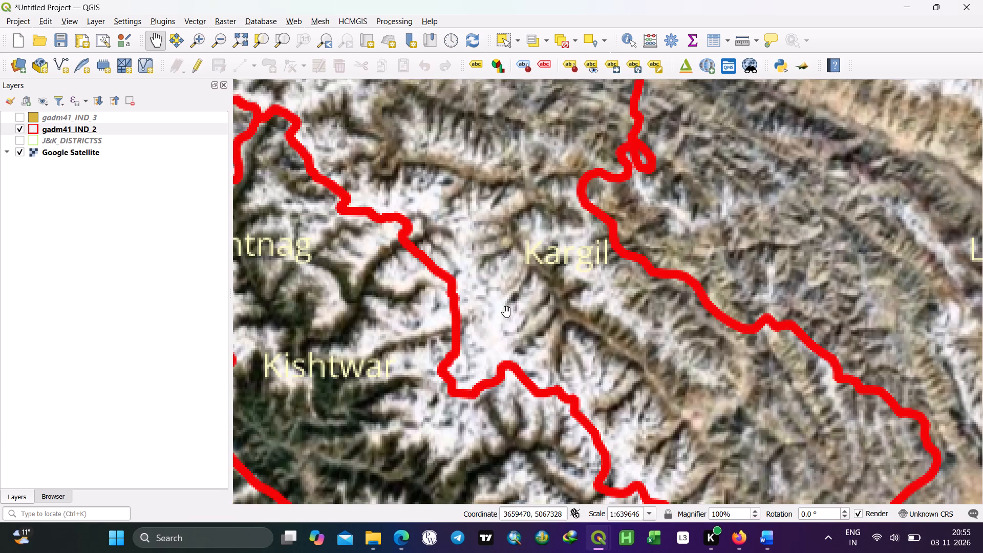
pyautogui.scroll(-1, 506, 312)
pyautogui.moveTo(635, 334); pyautogui.dragTo(593, 325)
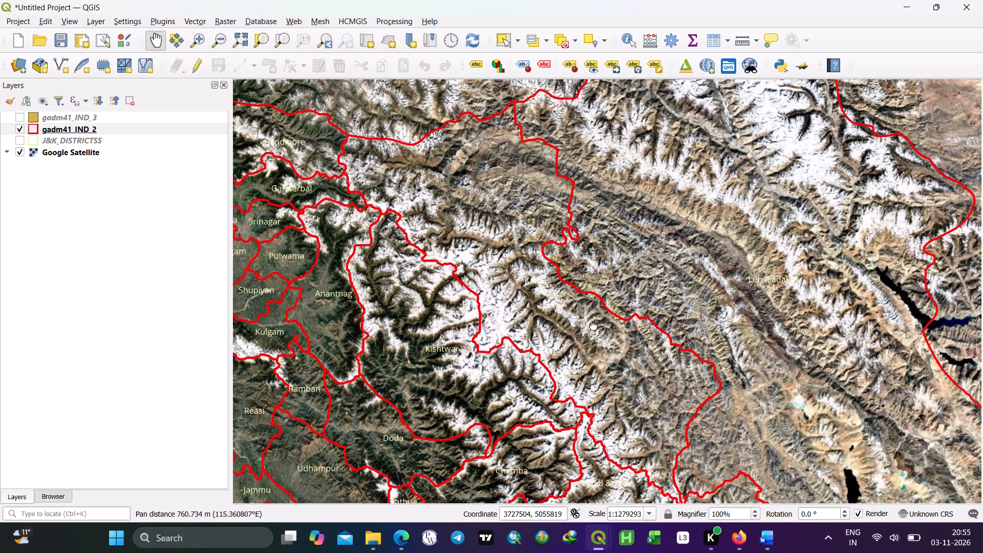
pyautogui.moveTo(593, 325); pyautogui.dragTo(523, 315)
pyautogui.scroll(-1, 553, 311)
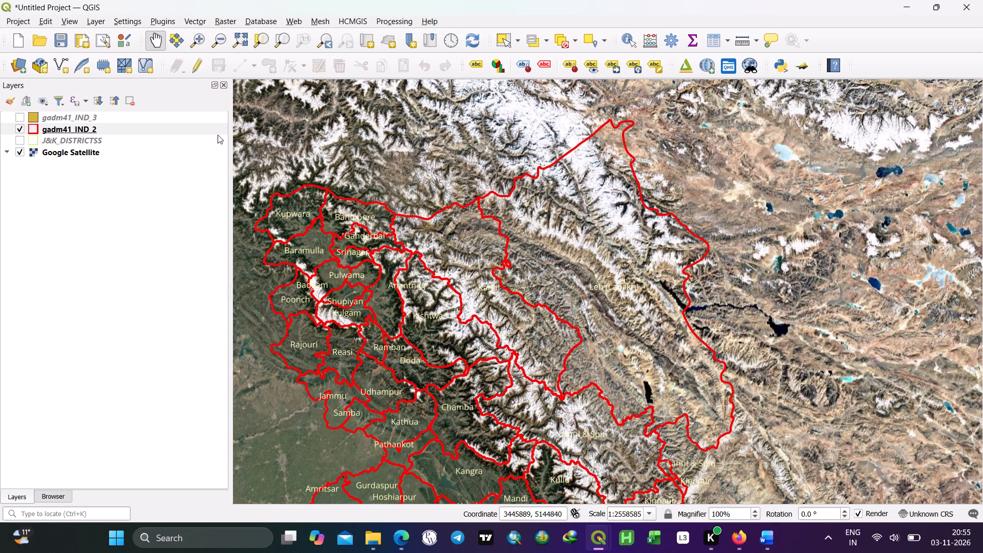
# Export only the Leh (Ladakh) district from gadm41_IND_2 as an ESRI Shapefile named "ladakh shp" in D:\qgis, adding it to the map.
pyautogui.click(510, 42)
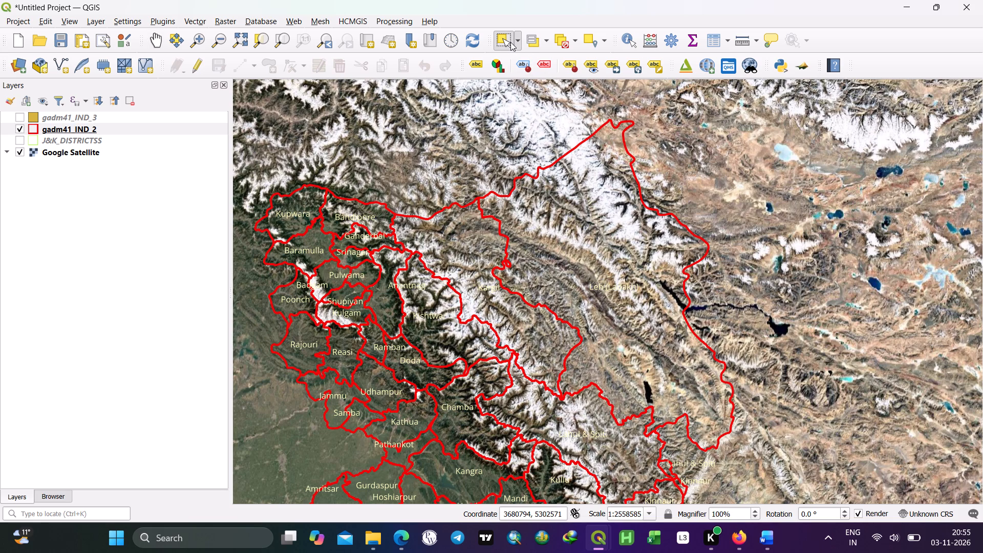
pyautogui.click(600, 260)
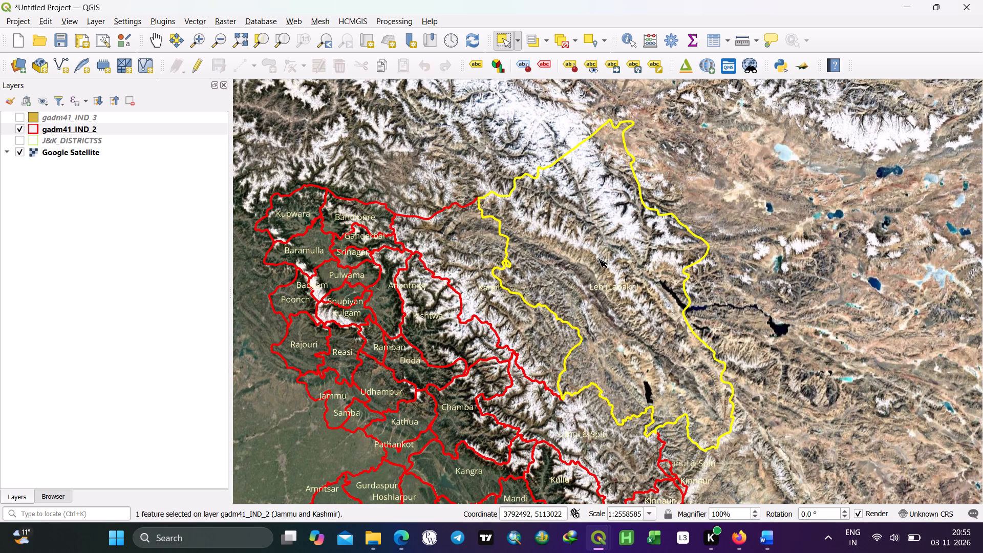
pyautogui.rightClick(69, 127)
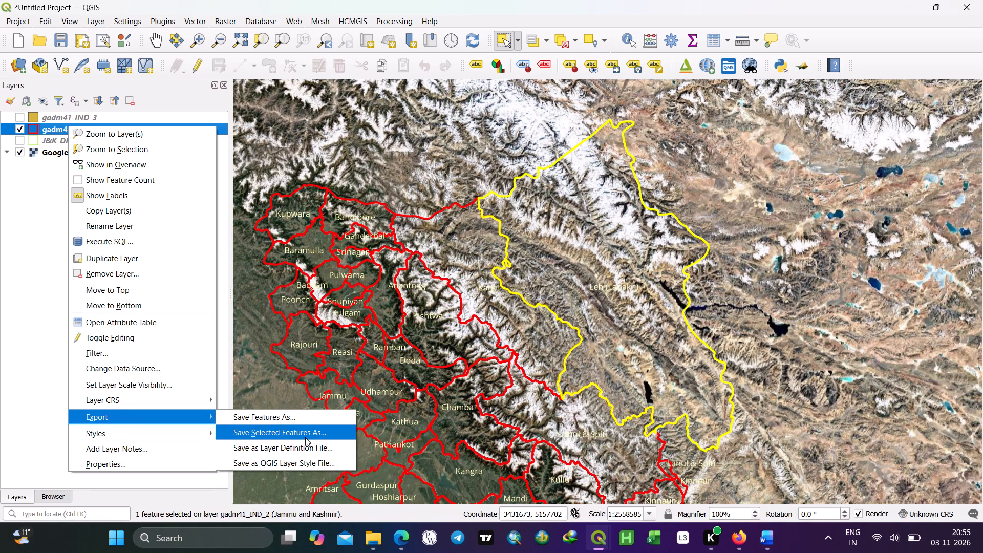
pyautogui.click(305, 437)
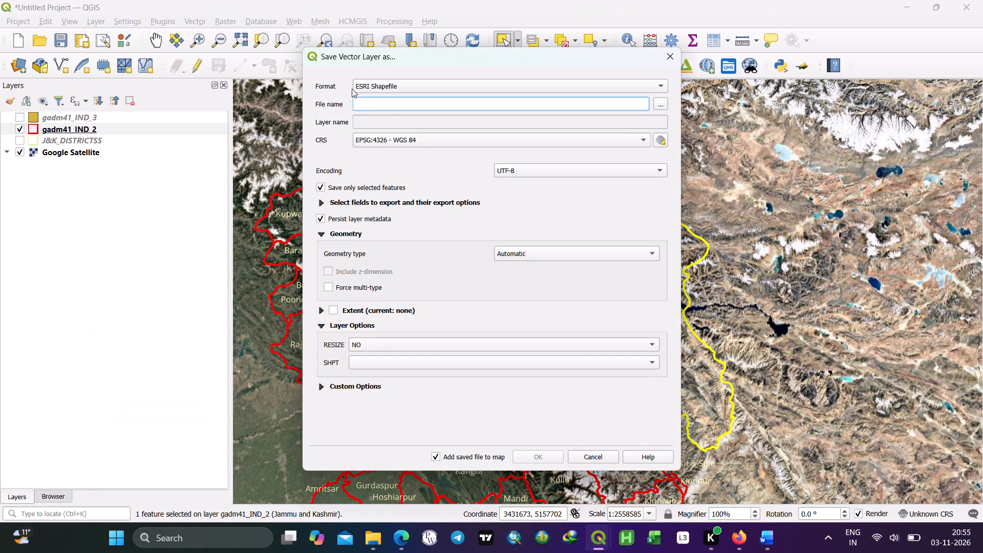
pyautogui.write('lada')
pyautogui.write('kh')
pyautogui.press('space')
pyautogui.write('shp')
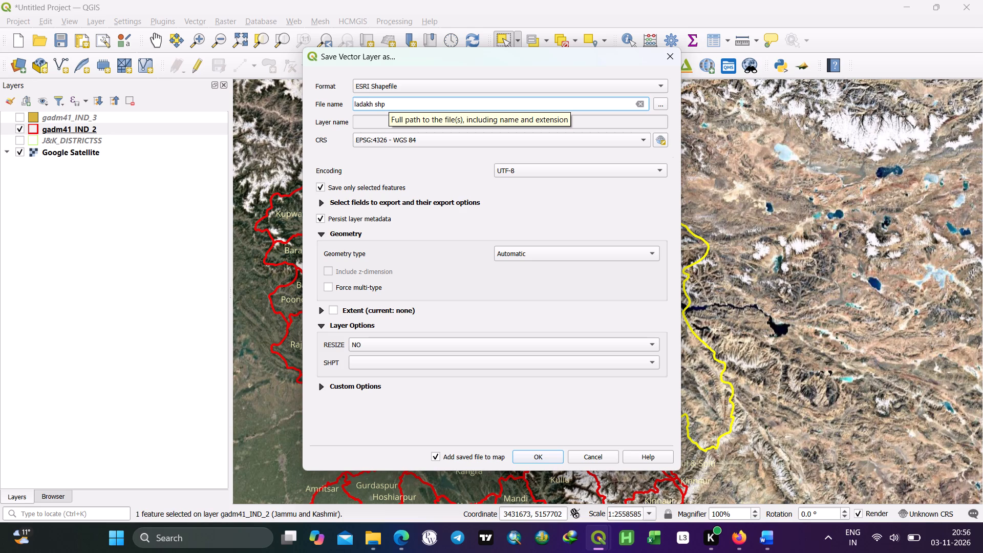
pyautogui.click(661, 104)
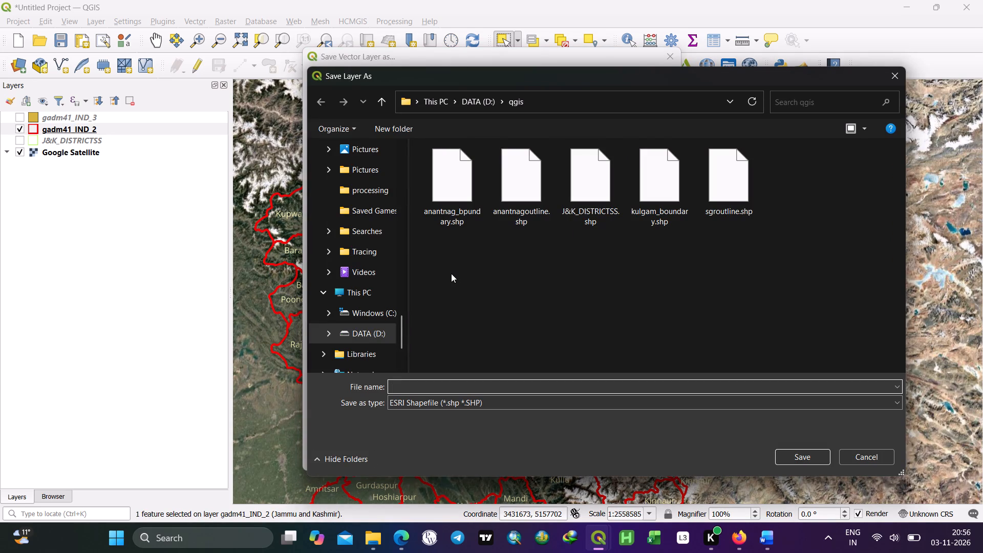
pyautogui.click(389, 334)
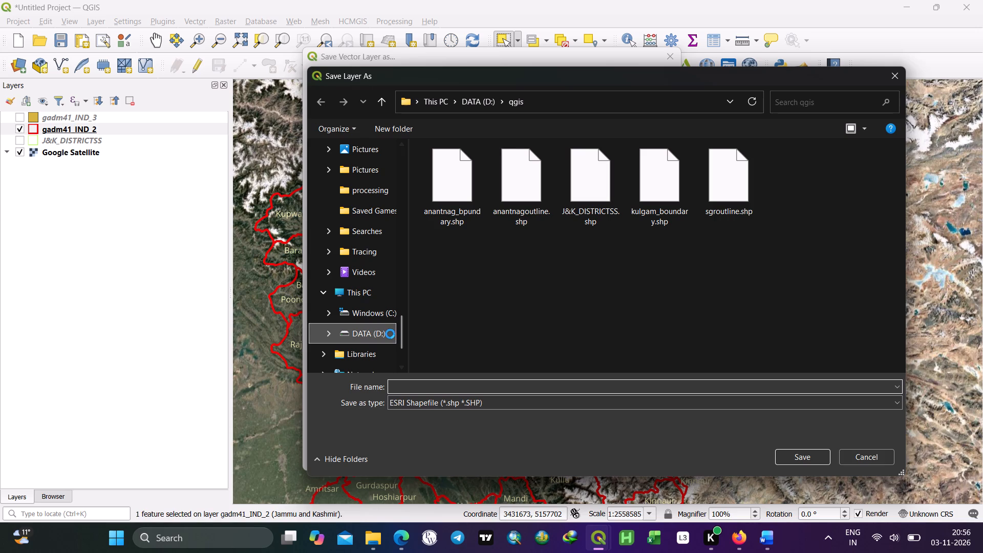
pyautogui.scroll(-2, 682, 293)
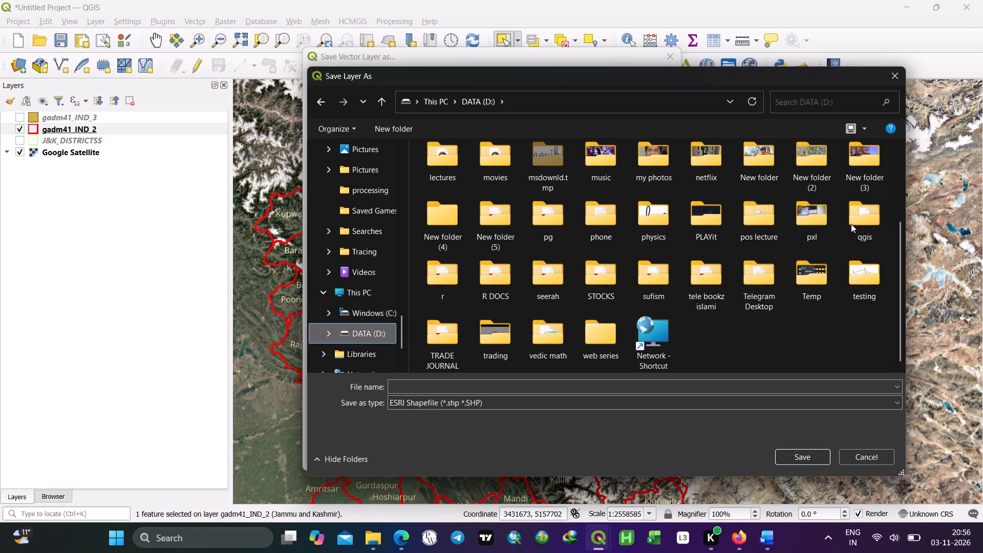
pyautogui.doubleClick(864, 220)
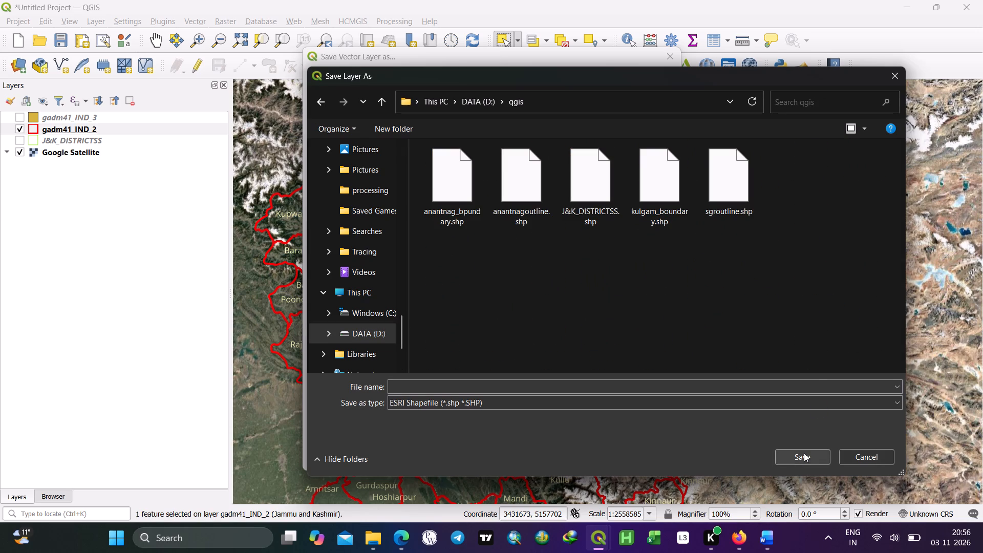
pyautogui.click(804, 453)
pyautogui.click(501, 387)
pyautogui.write('ladakh shp')
pyautogui.press('Return')
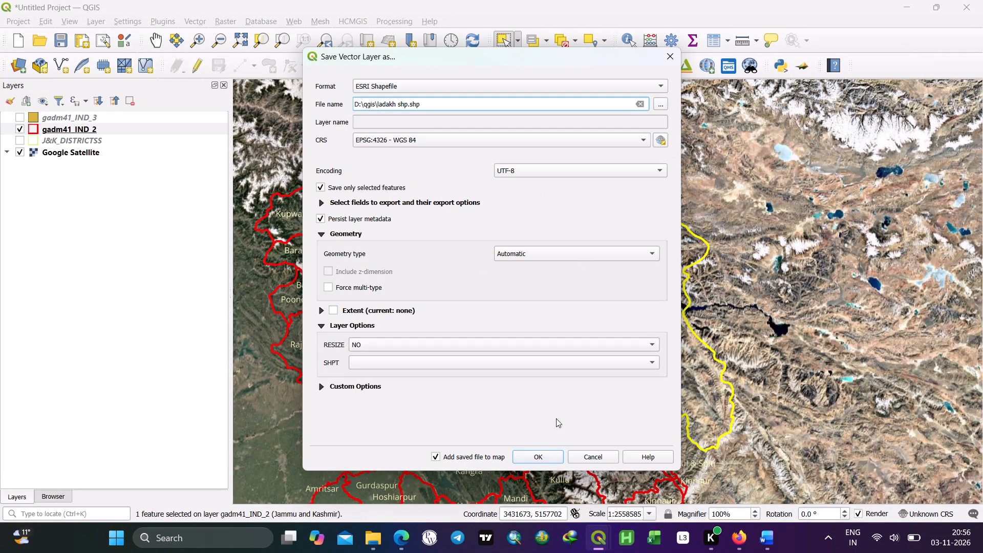
pyautogui.click(552, 455)
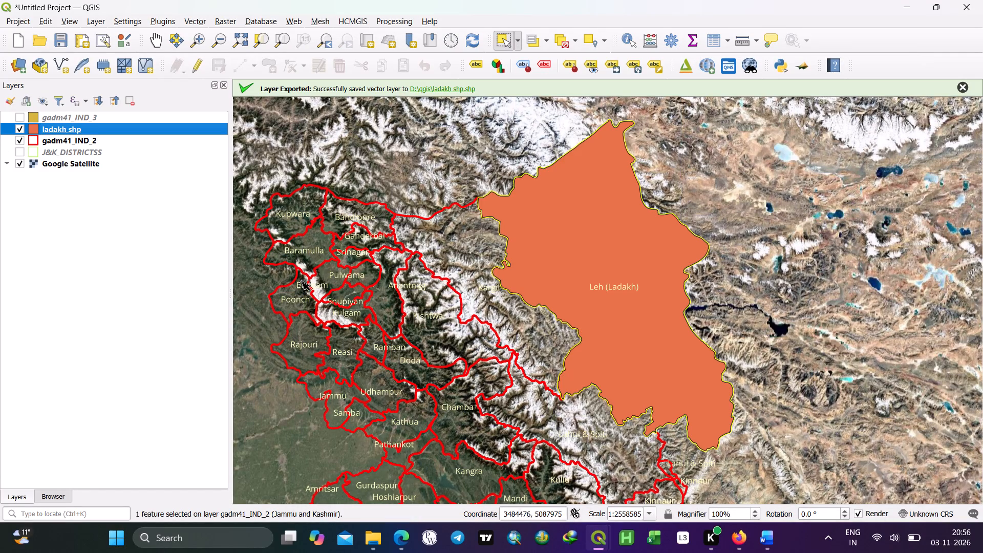
# Hide the gadm41_IND_2 layer.
pyautogui.click(19, 141)
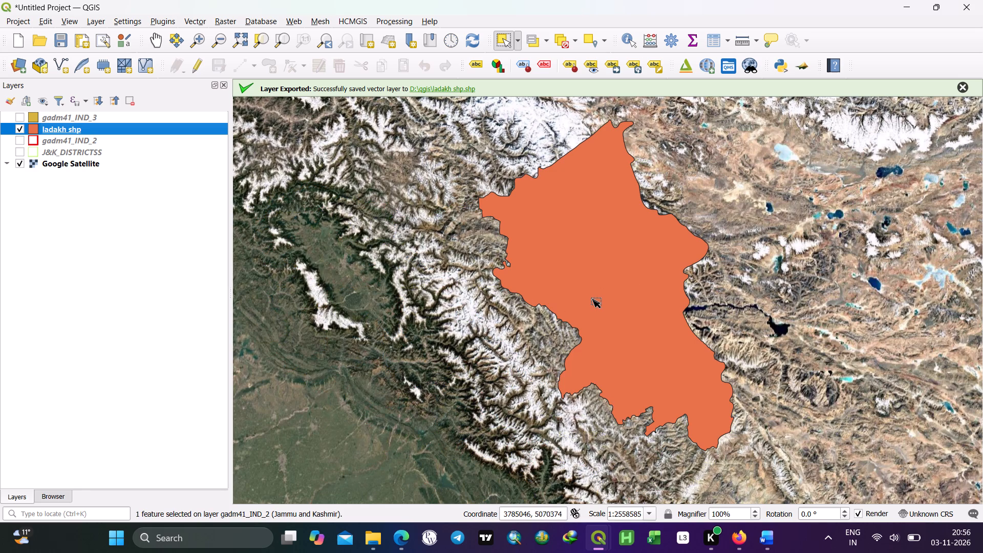
# Change the ladakh shp layer's symbol from a solid fill to Outline: Simple Line.
pyautogui.scroll(-1, 593, 300)
pyautogui.rightClick(71, 131)
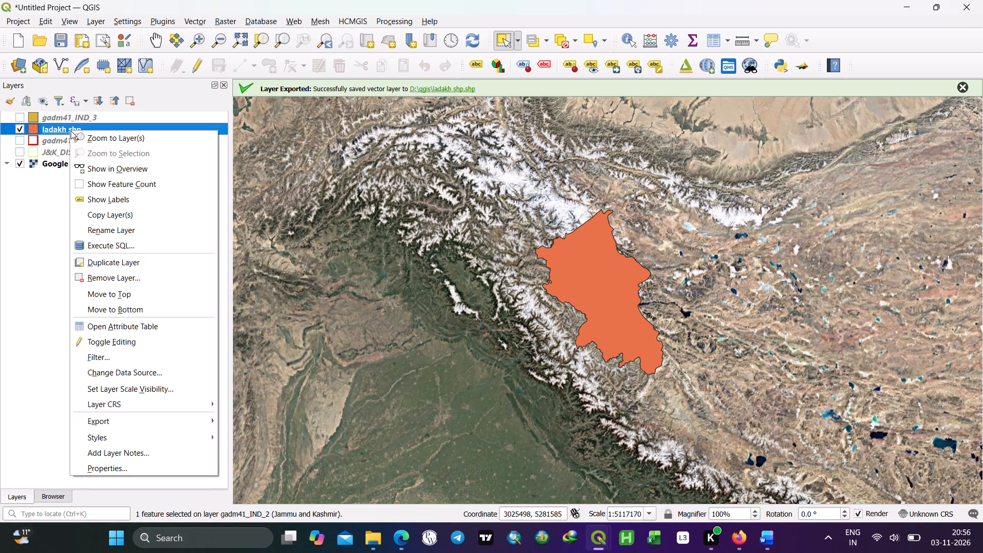
pyautogui.click(109, 469)
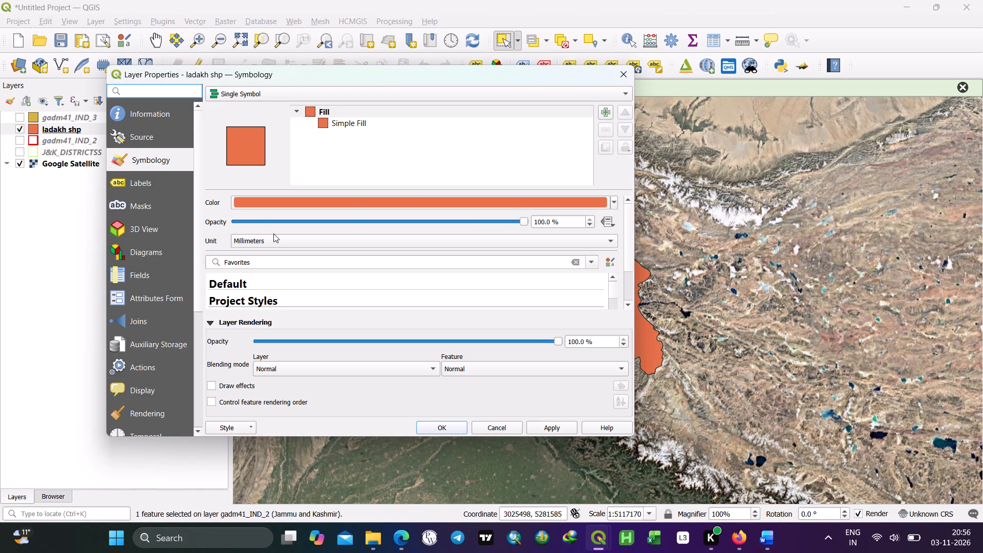
pyautogui.click(333, 123)
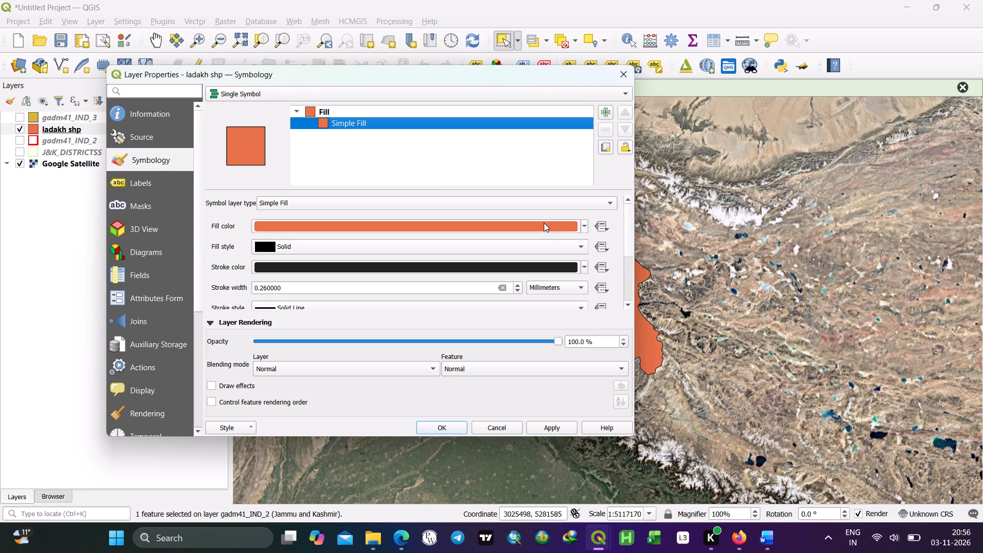
pyautogui.click(543, 207)
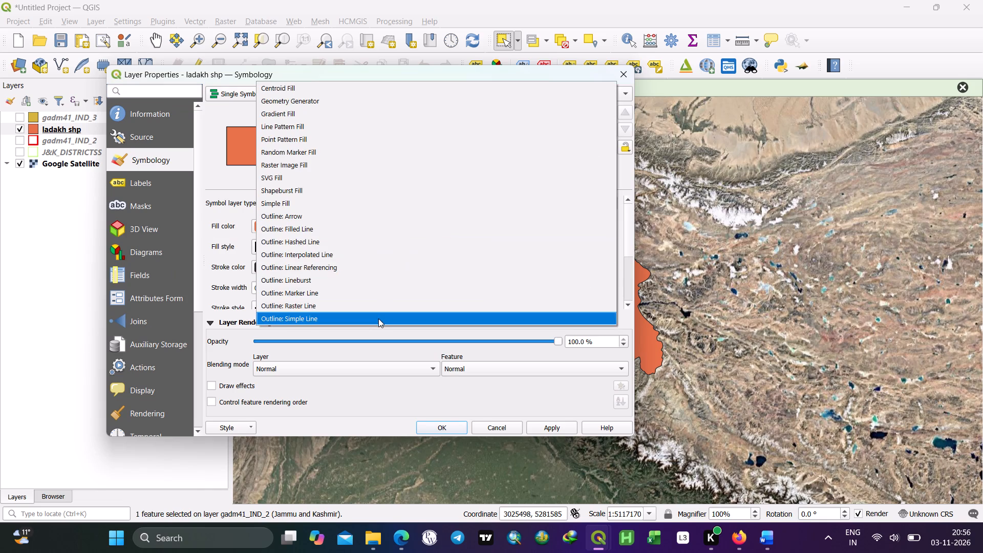
pyautogui.click(378, 318)
pyautogui.click(340, 123)
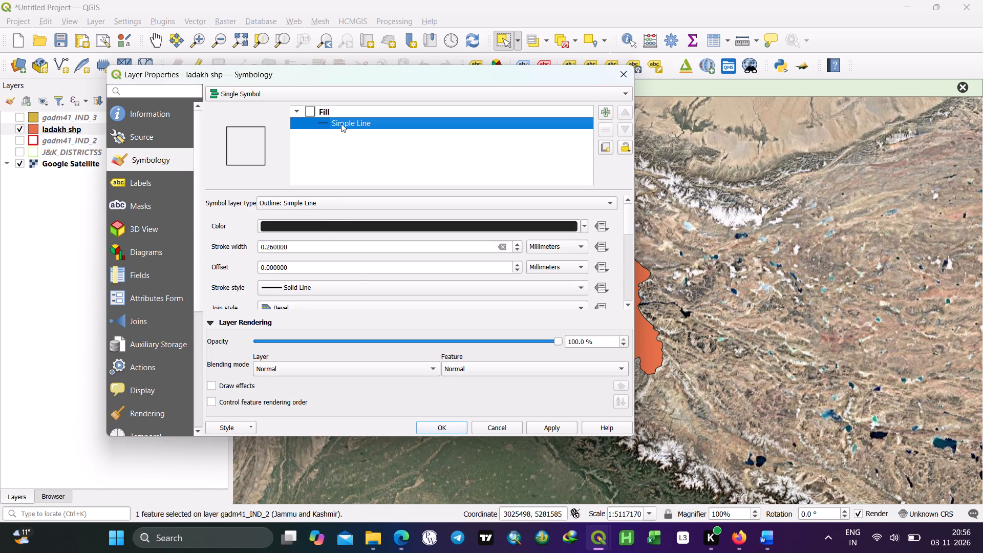
# Colour the ladakh shp outline yellow with a stroke width of 0.66 millimetres and apply the style.
pyautogui.click(581, 225)
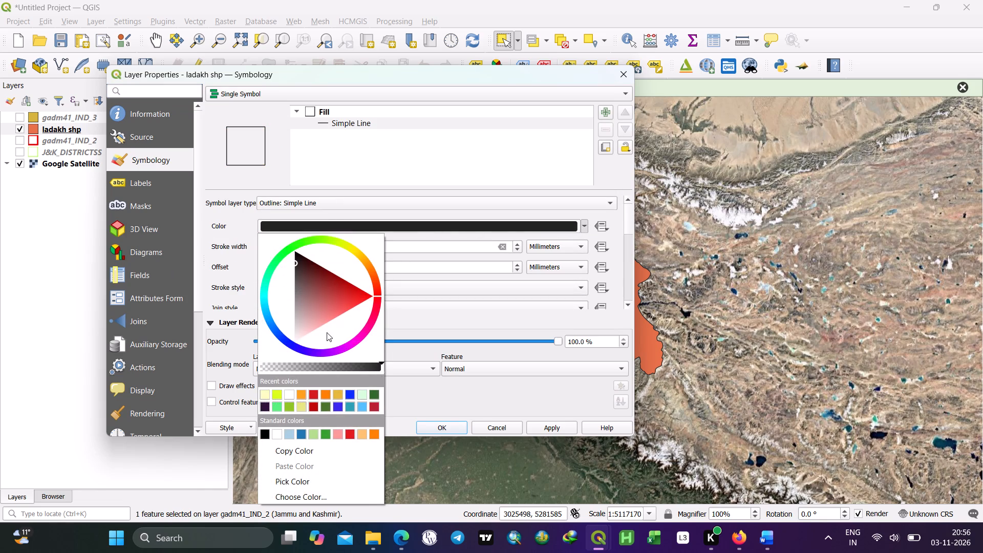
pyautogui.moveTo(373, 298); pyautogui.dragTo(373, 254)
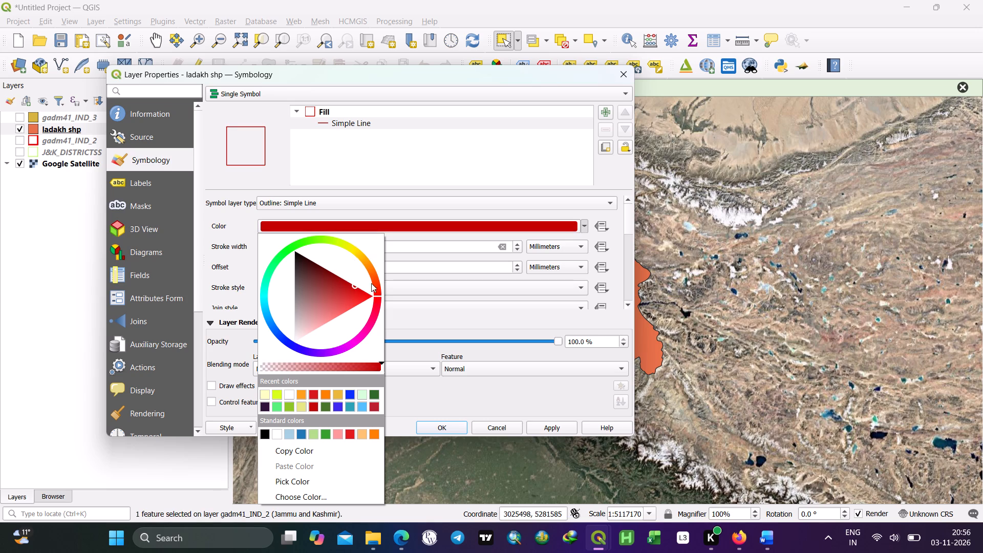
pyautogui.moveTo(377, 292); pyautogui.dragTo(356, 248)
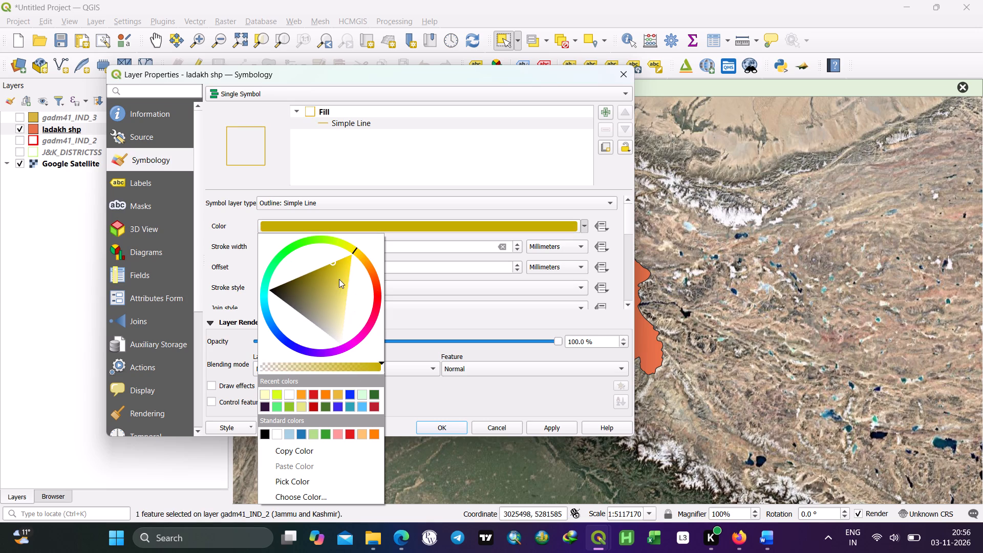
pyautogui.moveTo(333, 262); pyautogui.dragTo(346, 275)
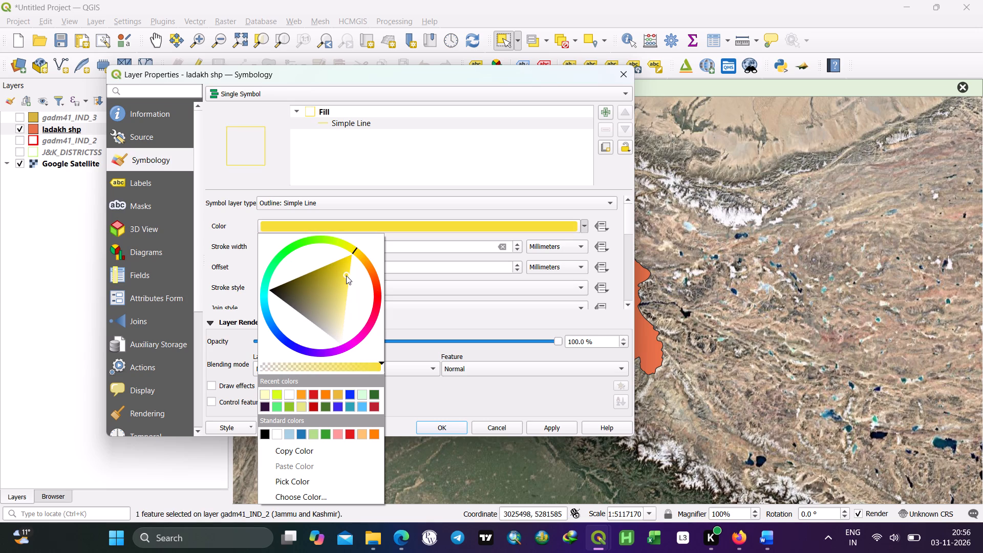
pyautogui.moveTo(346, 275); pyautogui.dragTo(341, 278)
pyautogui.click(522, 396)
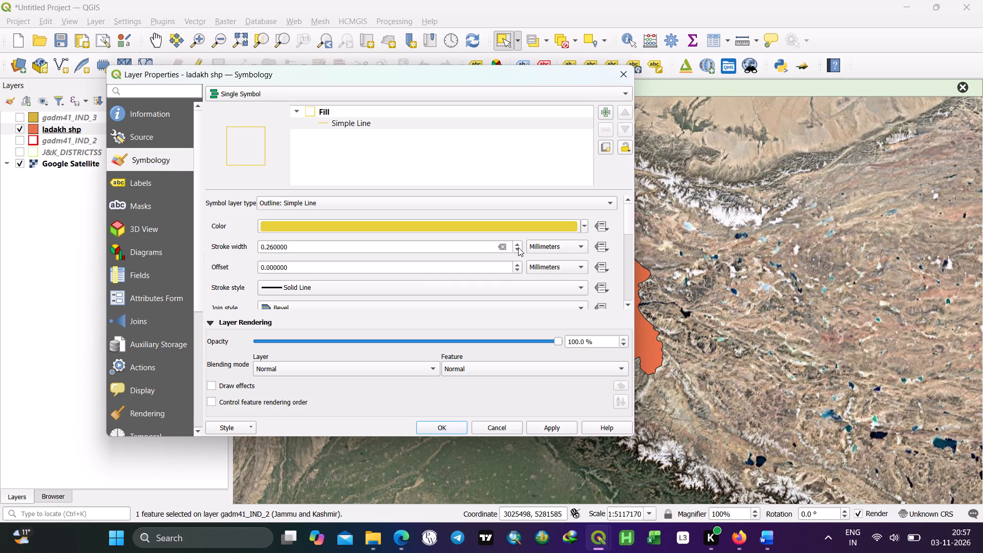
pyautogui.scroll(2, 518, 247)
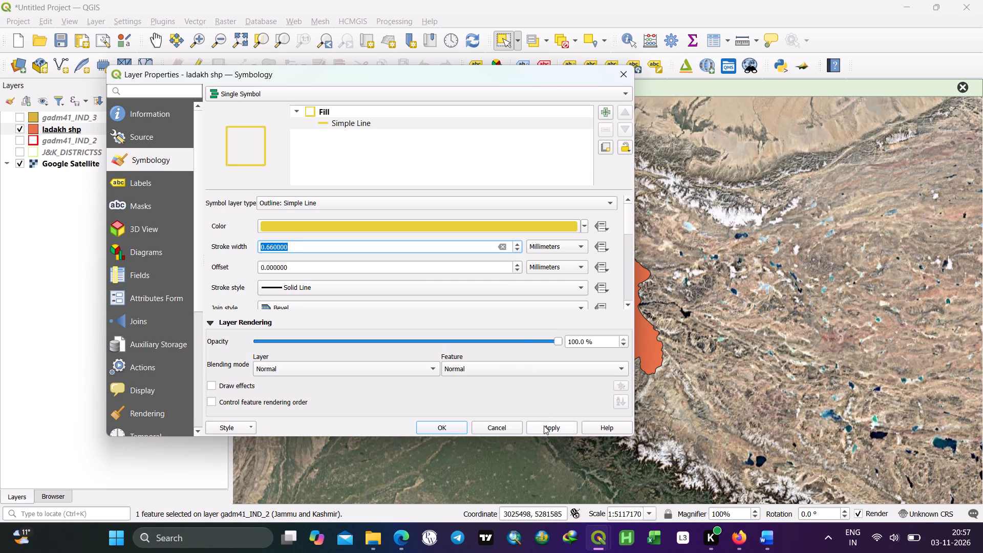
pyautogui.click(544, 426)
pyautogui.click(448, 431)
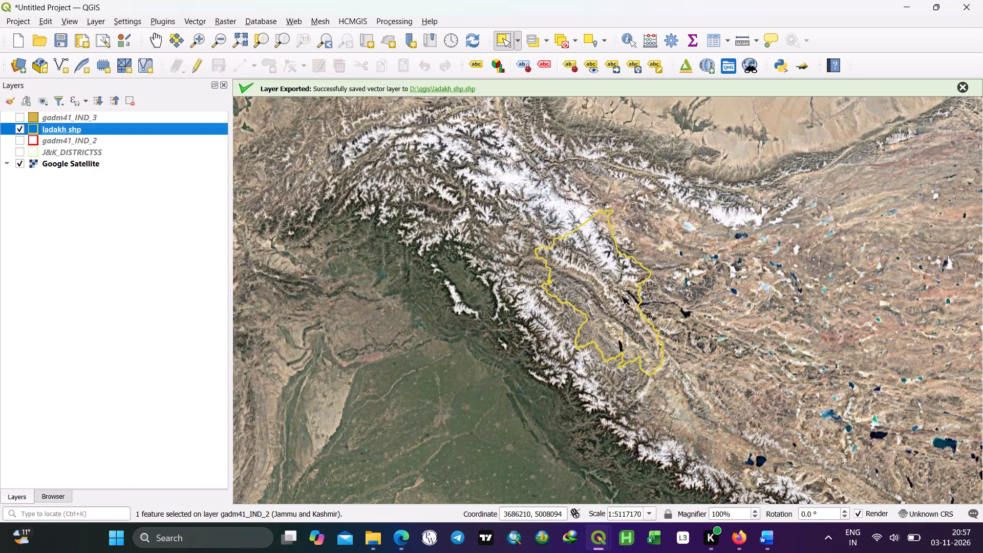
# Inspect the yellow ladakh shp boundary up close and compare it with the Google Satellite layer shown and hidden.
pyautogui.scroll(3, 629, 288)
pyautogui.scroll(-1, 600, 290)
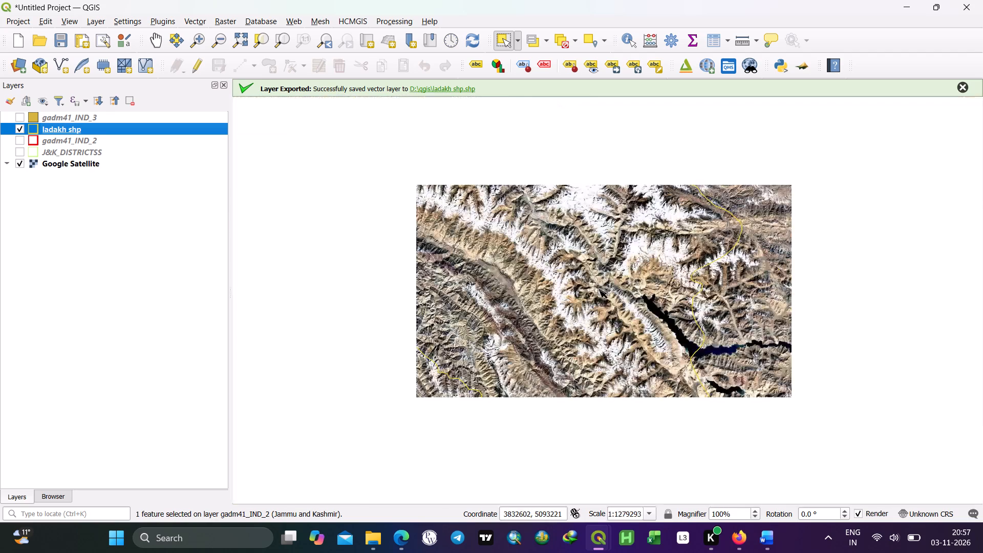
pyautogui.scroll(-1, 600, 290)
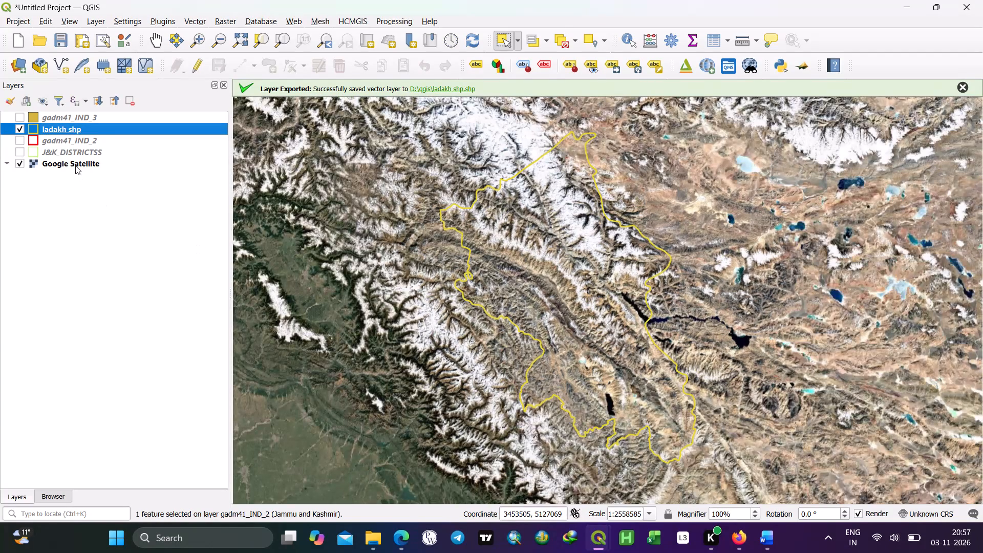
pyautogui.click(25, 165)
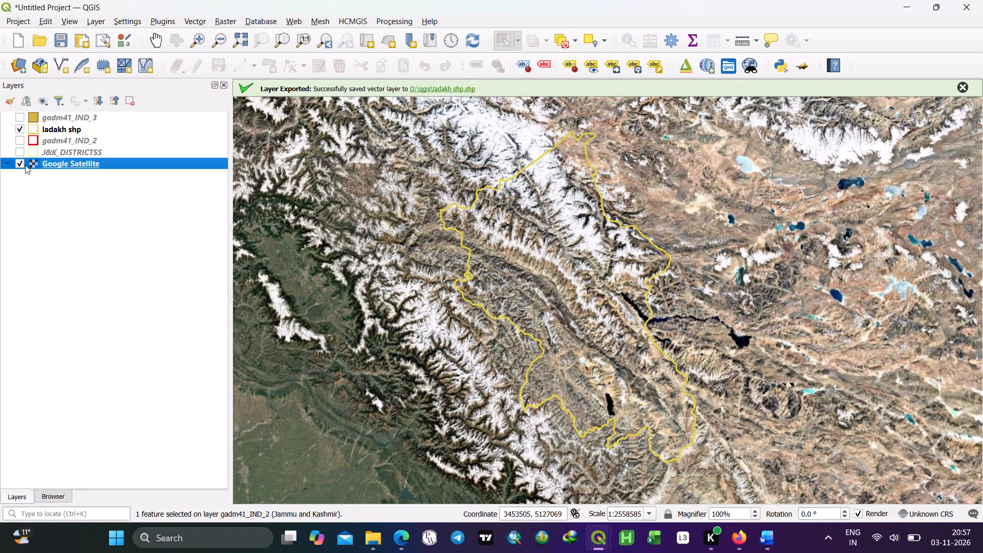
pyautogui.click(17, 165)
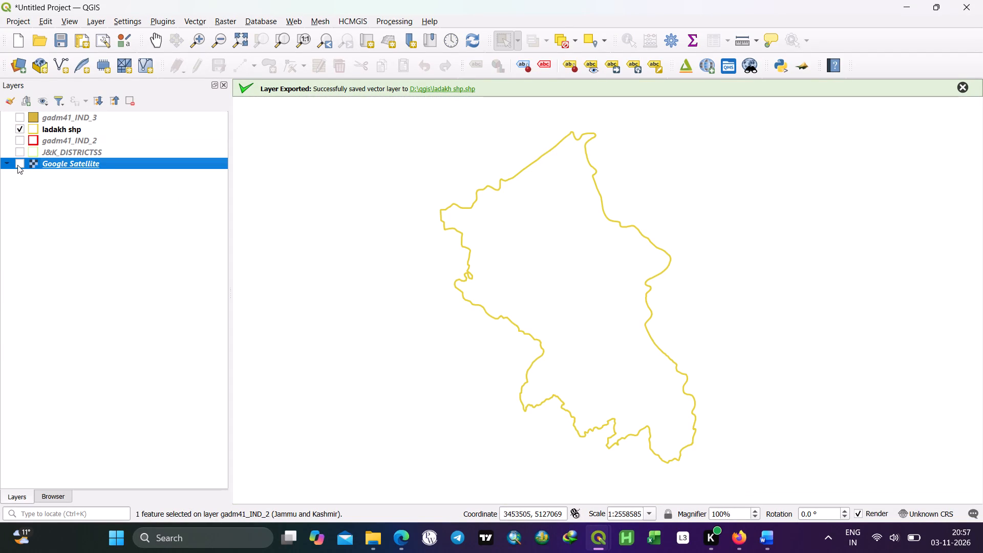
pyautogui.click(17, 165)
pyautogui.click(17, 165)
pyautogui.click(17, 165)
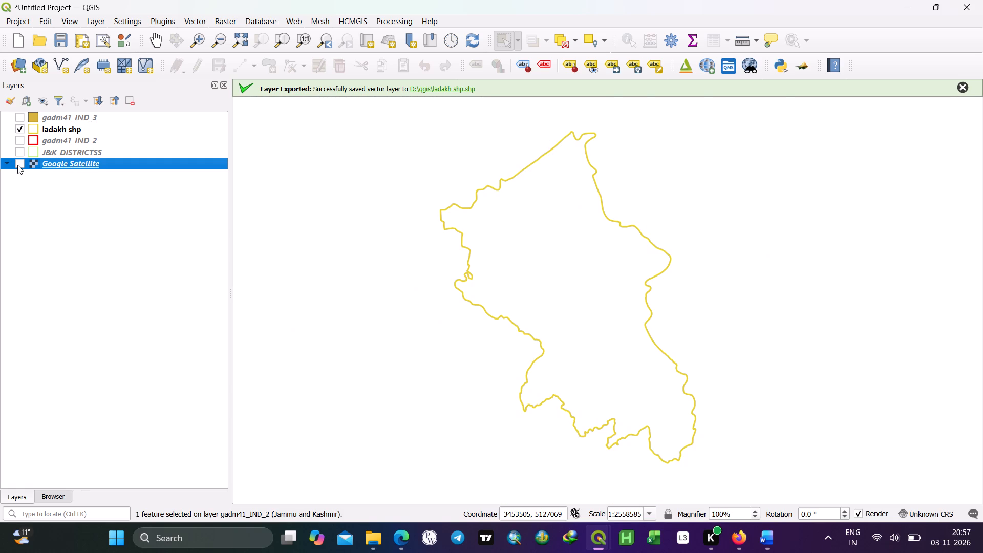
pyautogui.click(17, 165)
pyautogui.click(17, 165)
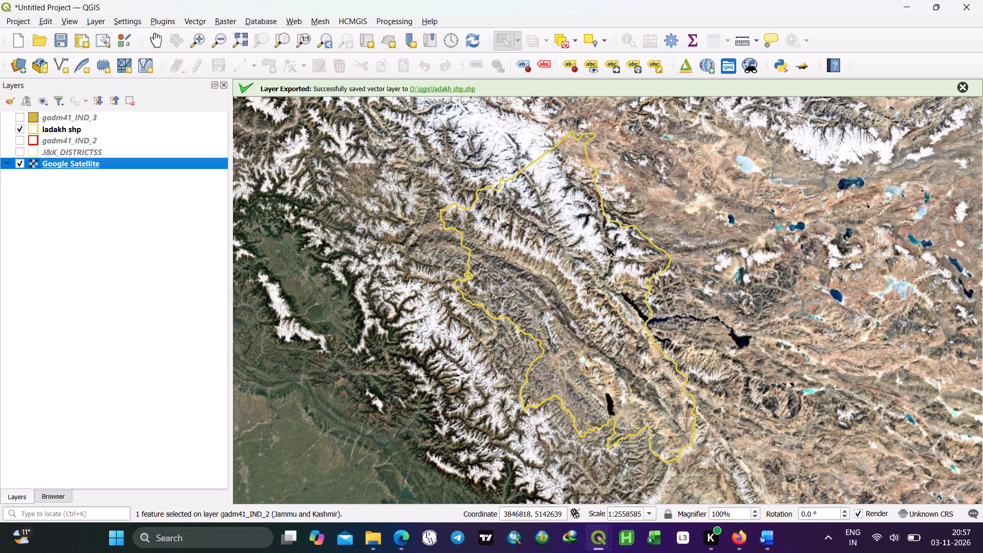
# Deselect the features in all layers and dismiss the layer export message.
pyautogui.moveTo(581, 277); pyautogui.dragTo(557, 257)
pyautogui.scroll(-1, 553, 275)
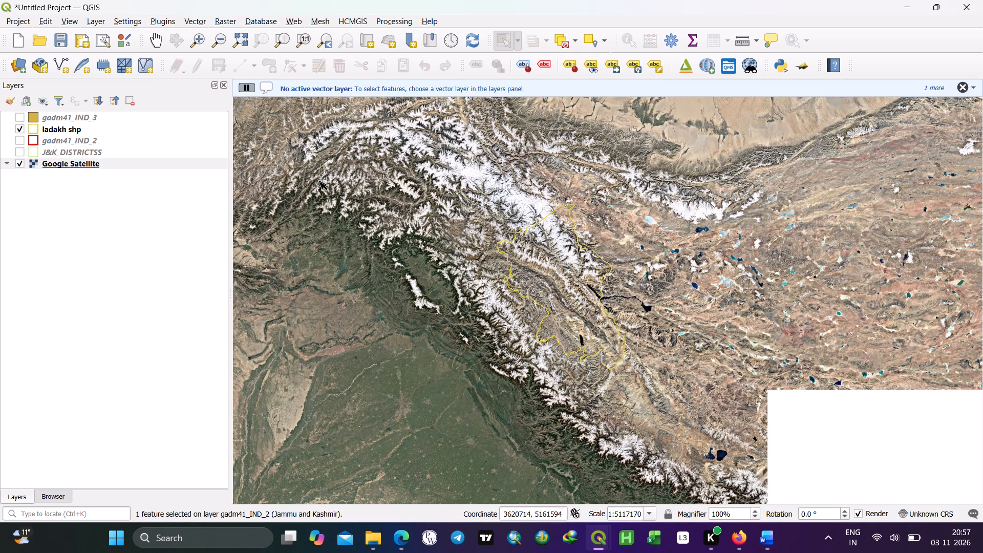
pyautogui.click(158, 46)
pyautogui.scroll(-1, 569, 245)
pyautogui.click(589, 268)
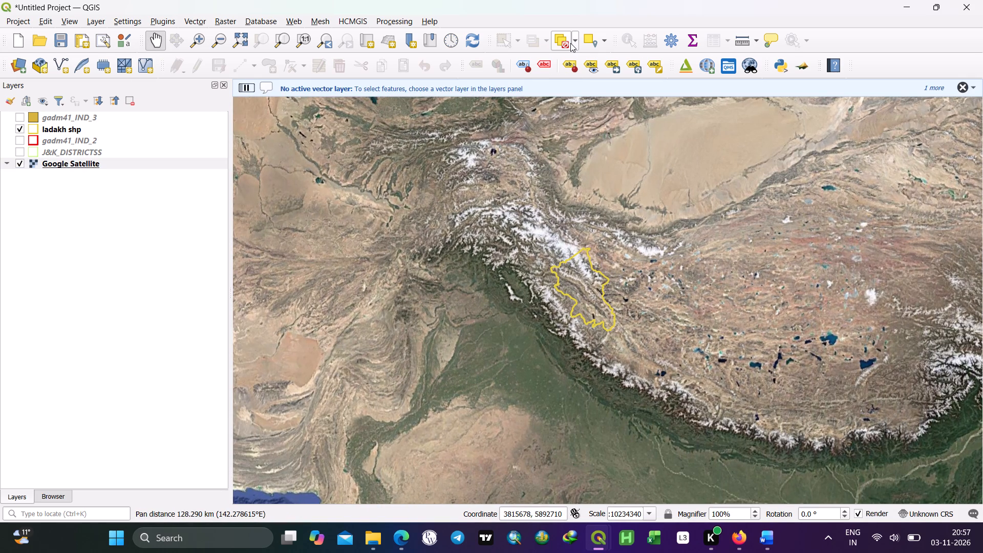
pyautogui.click(570, 43)
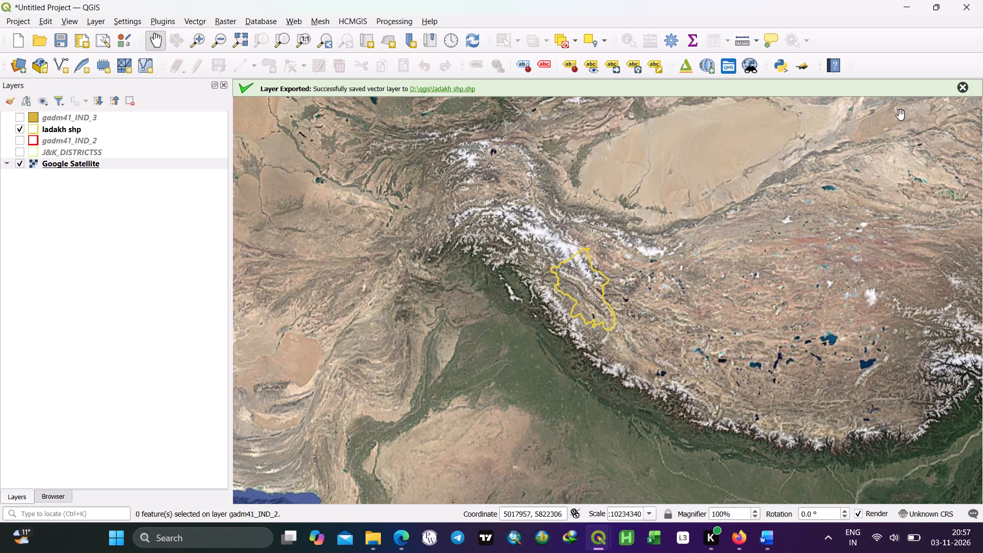
pyautogui.click(963, 89)
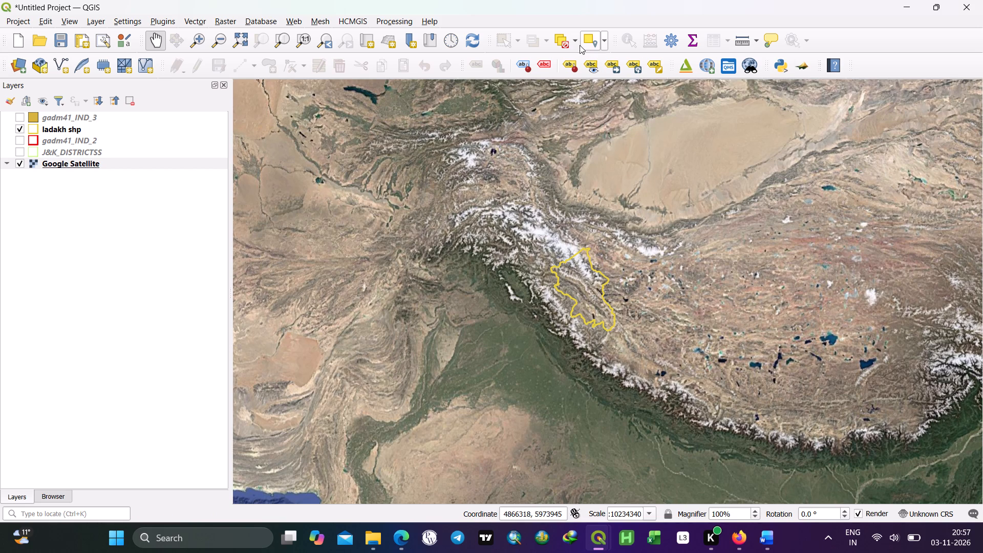
pyautogui.click(560, 43)
pyautogui.click(560, 43)
pyautogui.click(500, 41)
# Run the OpenTopography DEM Downloader for SRTM 30m over the ladakh shp layer's extent, outputting to a temporary file.
pyautogui.scroll(2, 576, 293)
pyautogui.click(576, 293)
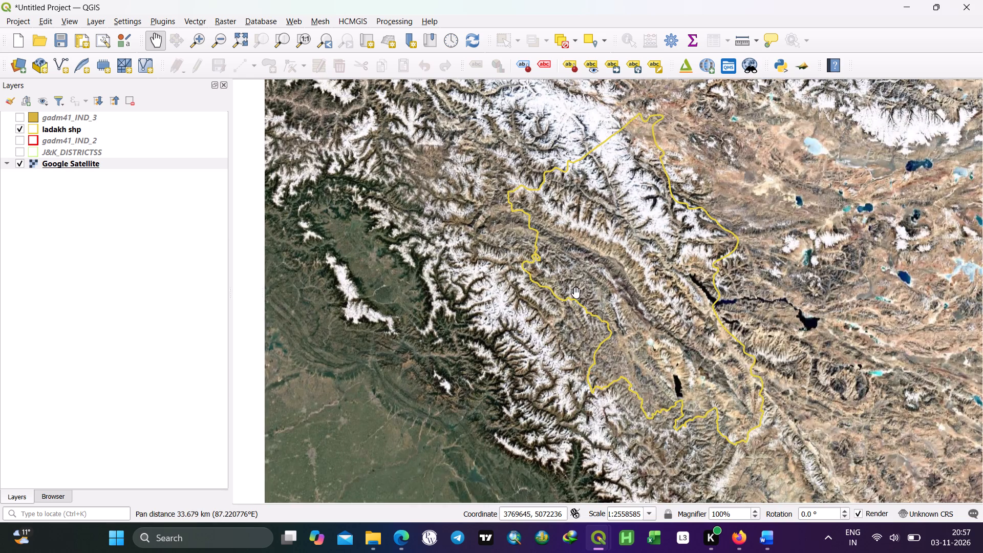
pyautogui.moveTo(617, 284); pyautogui.dragTo(538, 281)
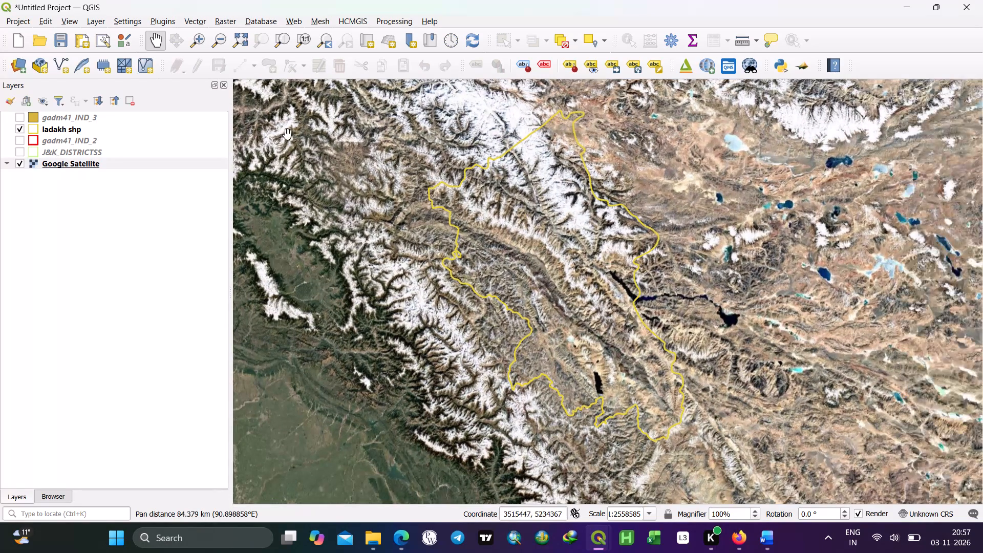
pyautogui.click(343, 23)
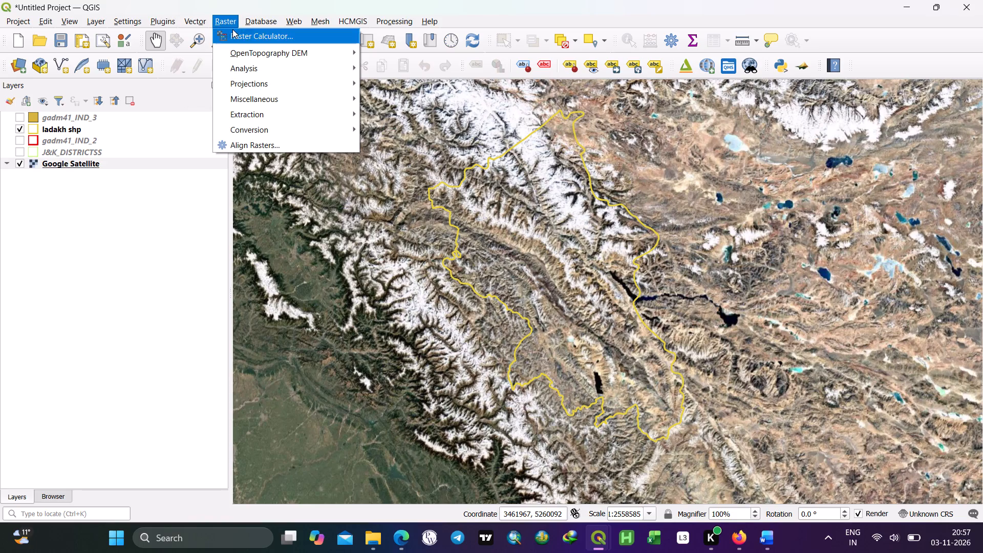
pyautogui.click(381, 53)
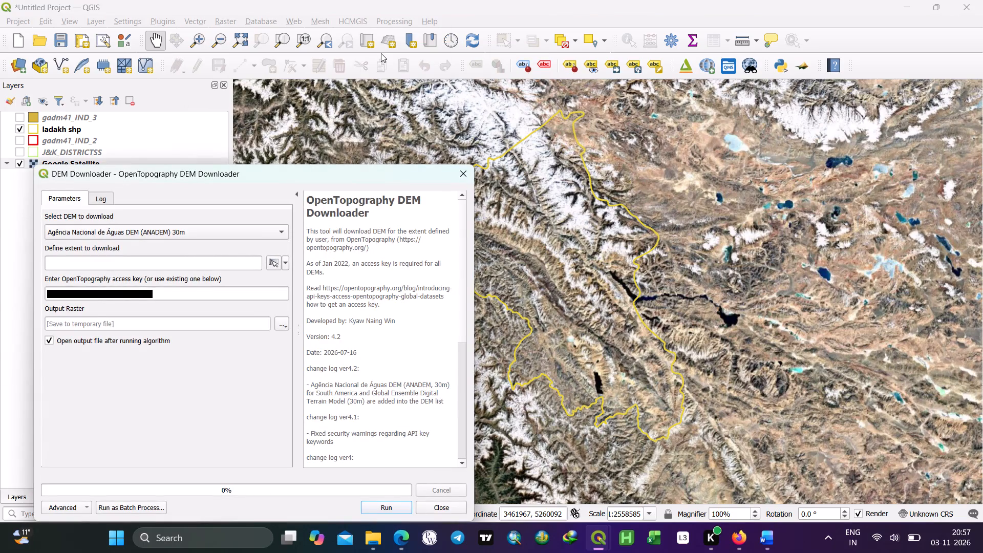
pyautogui.click(209, 233)
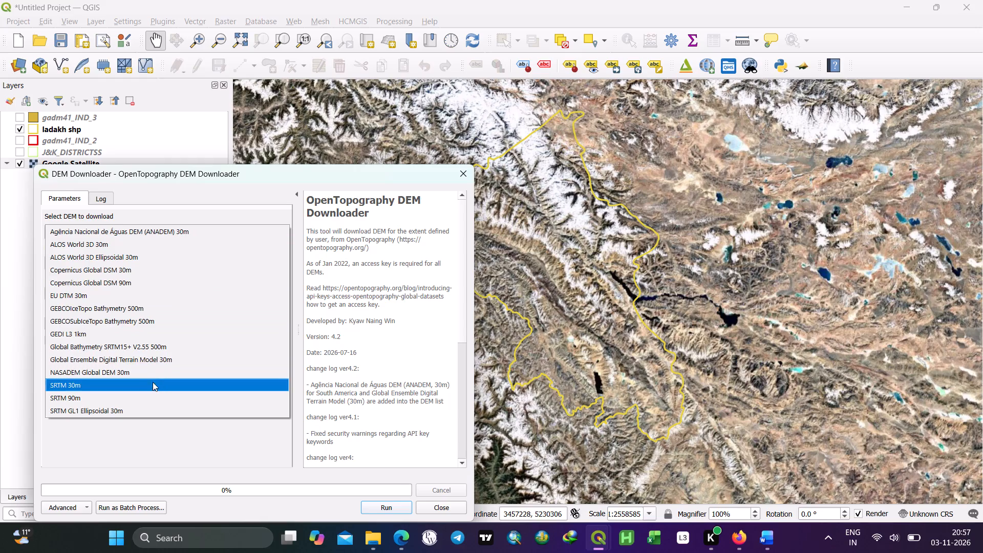
pyautogui.click(153, 384)
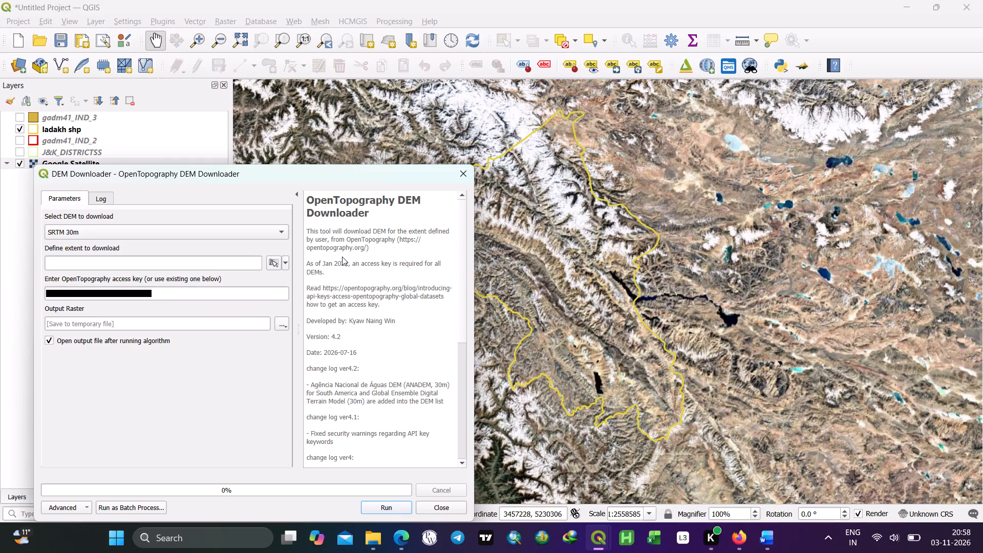
pyautogui.rightClick(0, 552)
pyautogui.rightClick(0, 549)
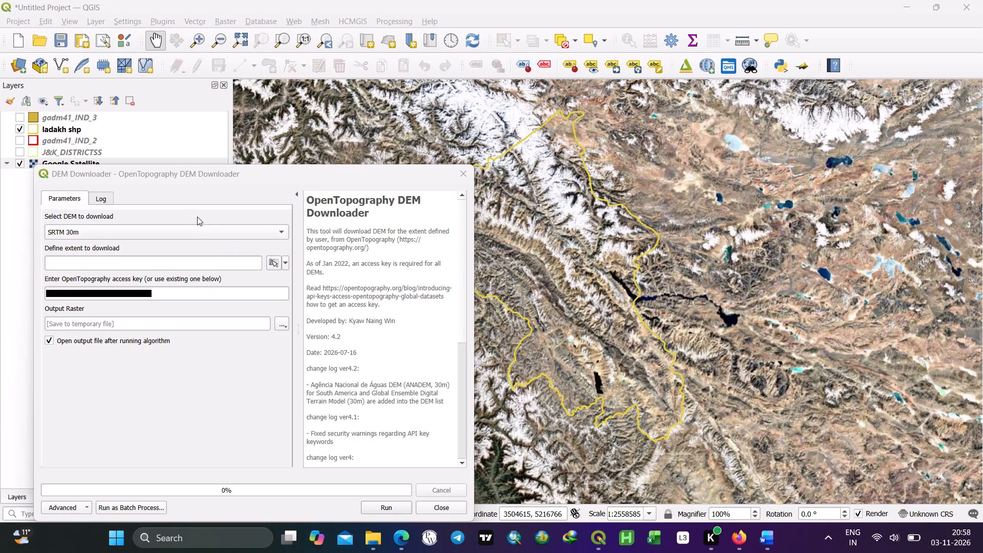
pyautogui.click(285, 264)
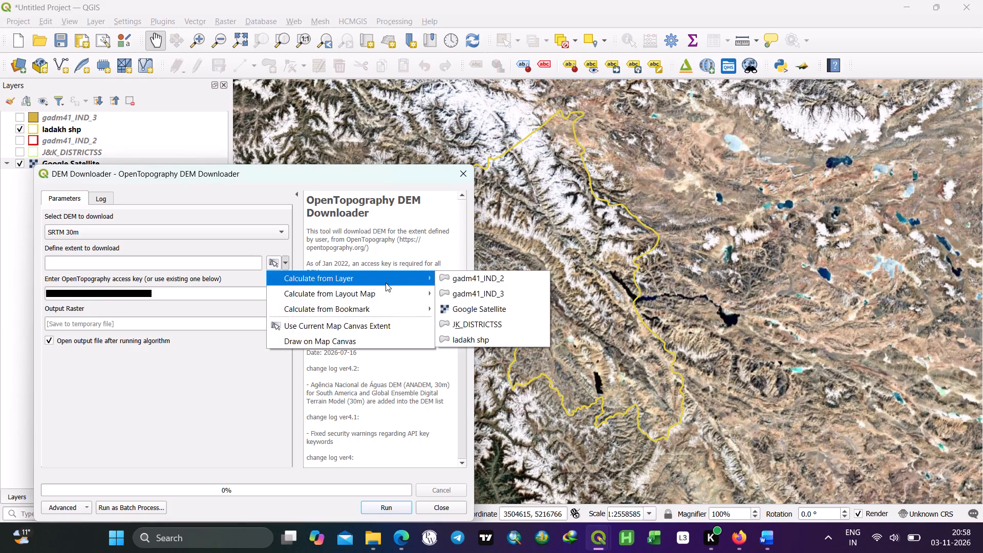
pyautogui.click(424, 294)
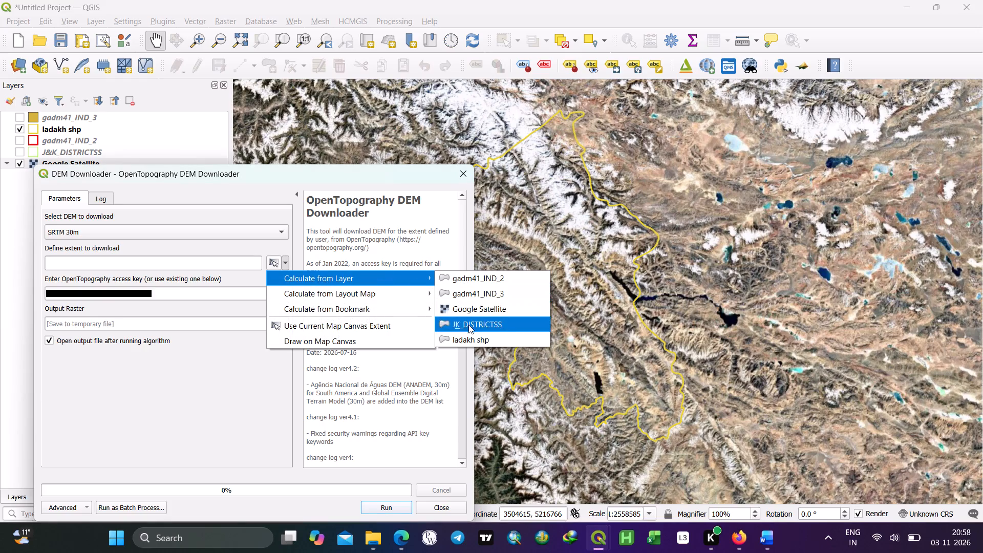
pyautogui.click(468, 332)
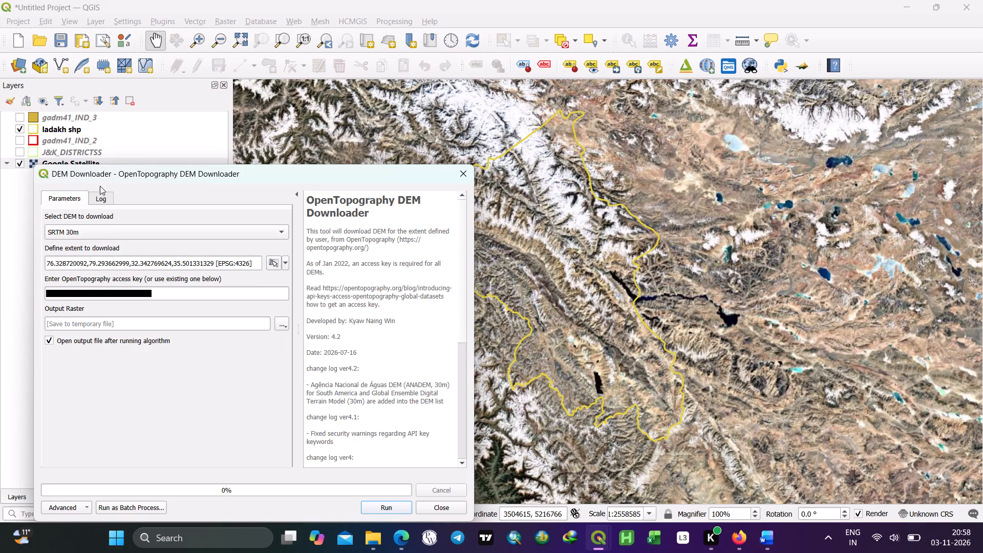
pyautogui.scroll(-3, 161, 270)
pyautogui.click(370, 506)
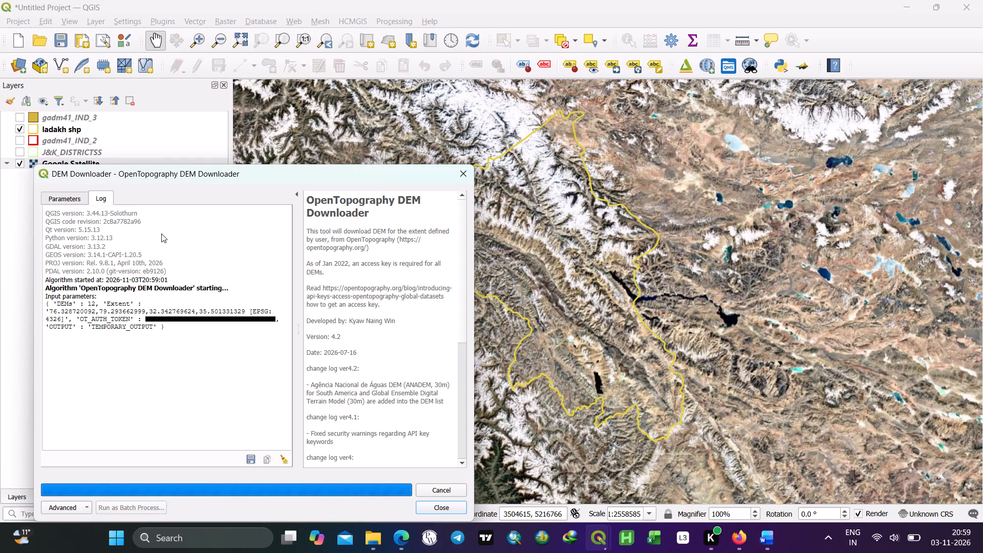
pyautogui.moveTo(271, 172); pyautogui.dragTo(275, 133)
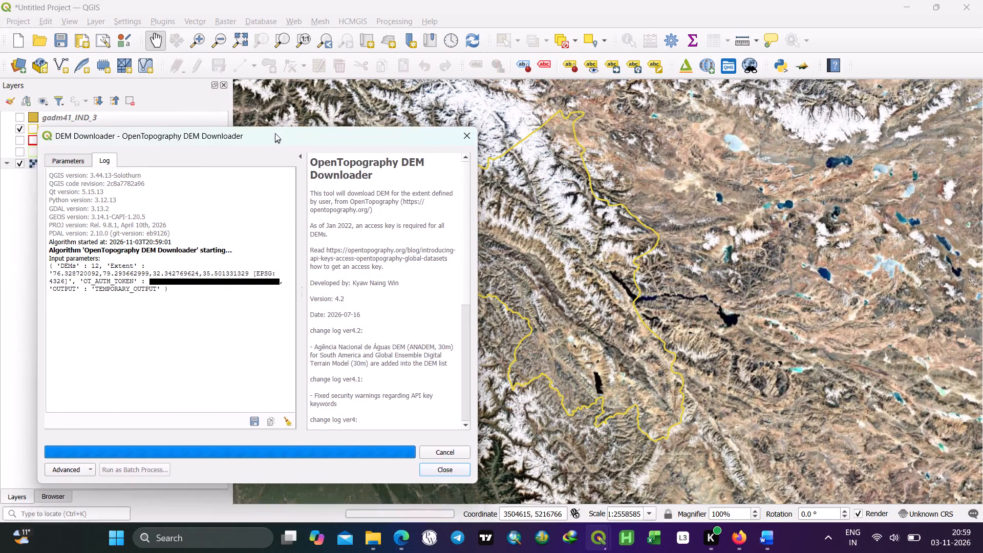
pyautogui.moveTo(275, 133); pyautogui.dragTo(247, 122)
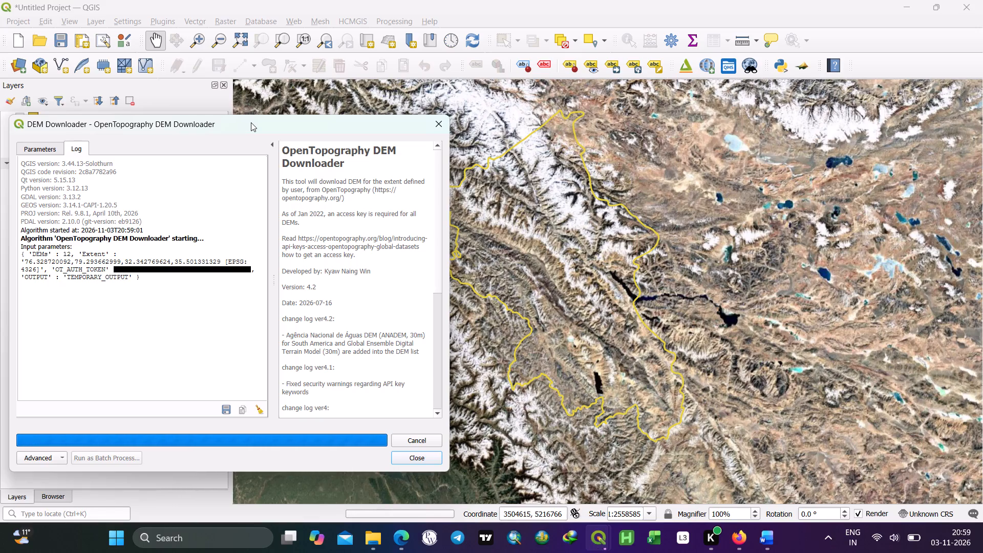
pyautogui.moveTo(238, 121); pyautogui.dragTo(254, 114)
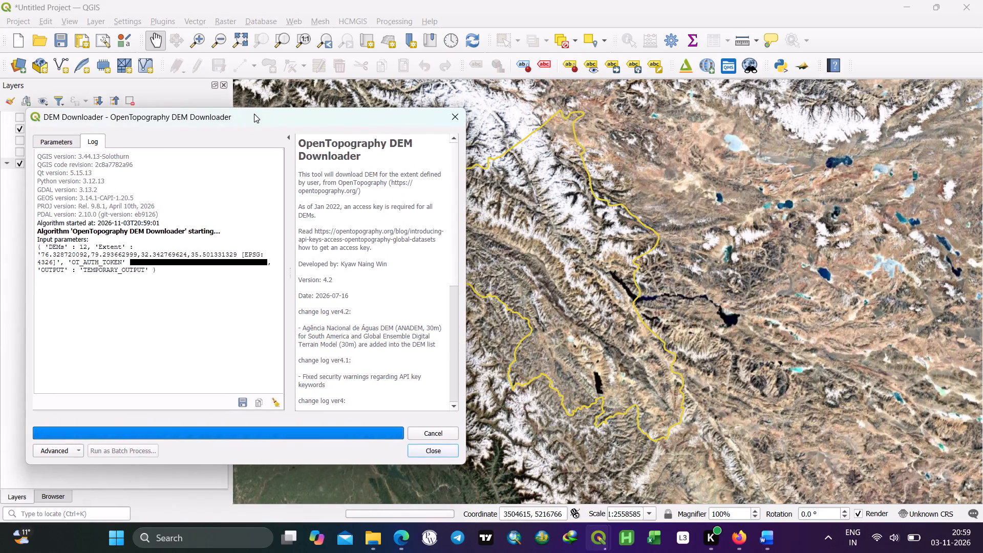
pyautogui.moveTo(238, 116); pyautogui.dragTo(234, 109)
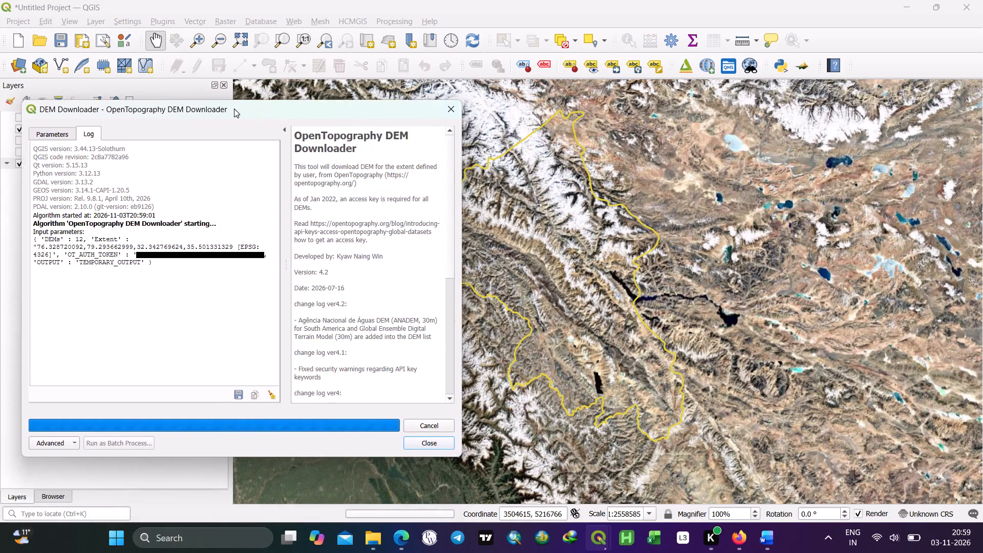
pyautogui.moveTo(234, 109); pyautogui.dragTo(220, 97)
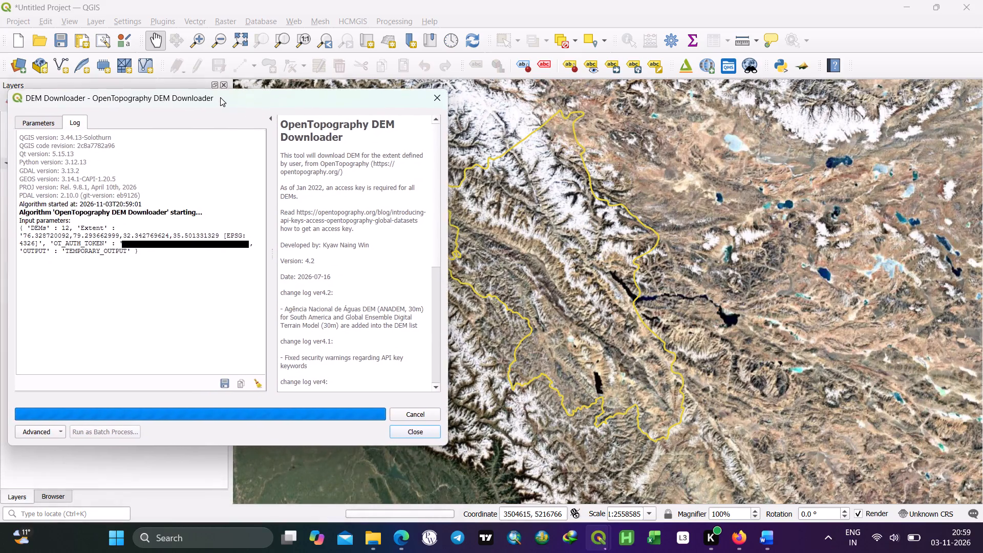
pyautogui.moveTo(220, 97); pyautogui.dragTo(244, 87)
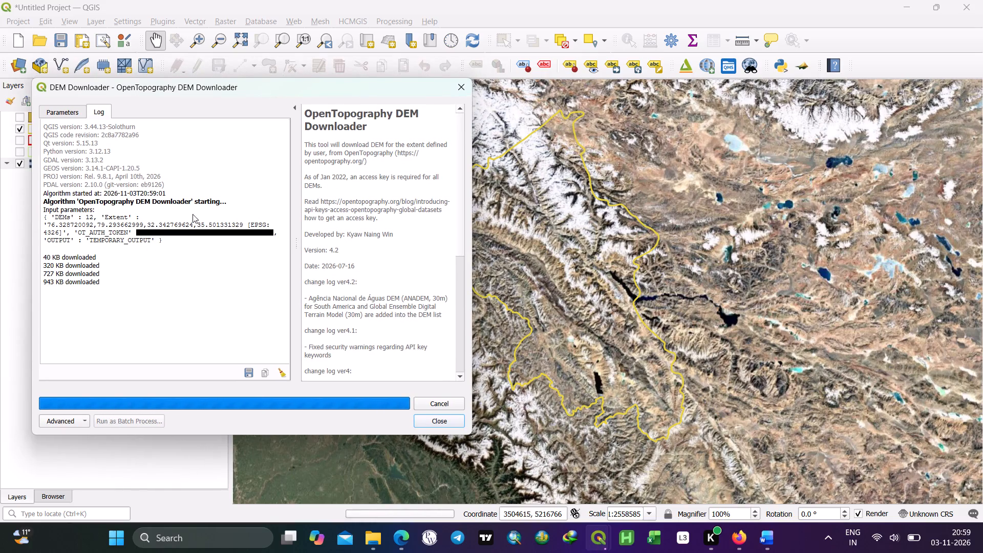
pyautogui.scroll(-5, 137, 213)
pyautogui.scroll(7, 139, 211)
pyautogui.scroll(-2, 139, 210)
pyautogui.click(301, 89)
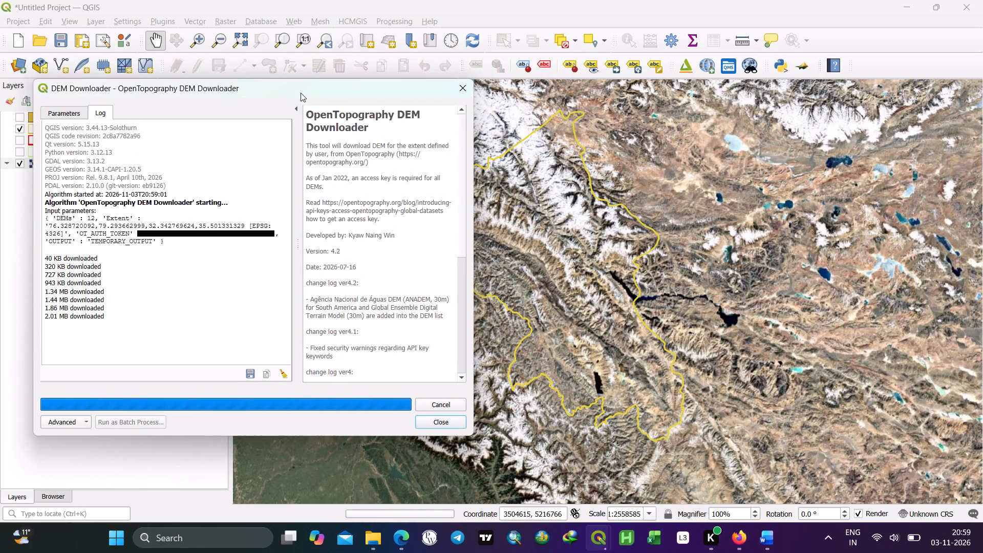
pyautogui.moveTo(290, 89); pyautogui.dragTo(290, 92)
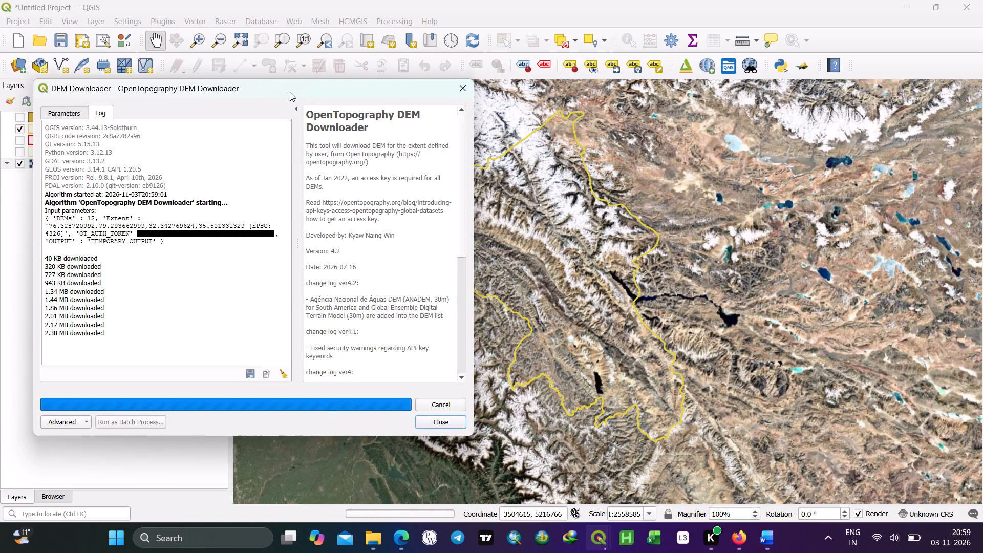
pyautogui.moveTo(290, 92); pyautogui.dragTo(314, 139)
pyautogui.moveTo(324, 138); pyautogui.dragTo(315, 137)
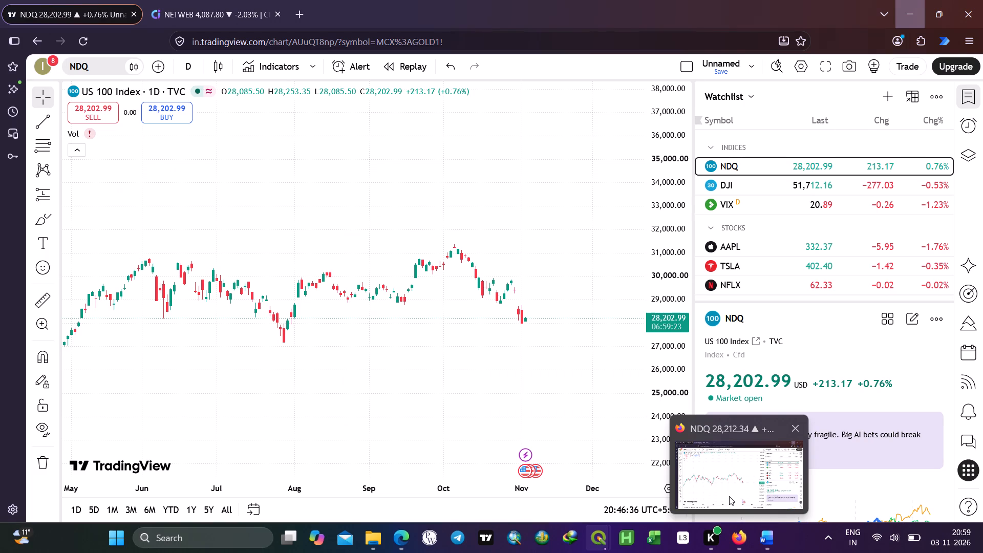
# Switch to TradingView in Firefox to view the GOLD chart from the watchlist's futures, and return to the QGIS download log.
pyautogui.click(729, 496)
pyautogui.scroll(1, 749, 280)
pyautogui.scroll(-2, 750, 272)
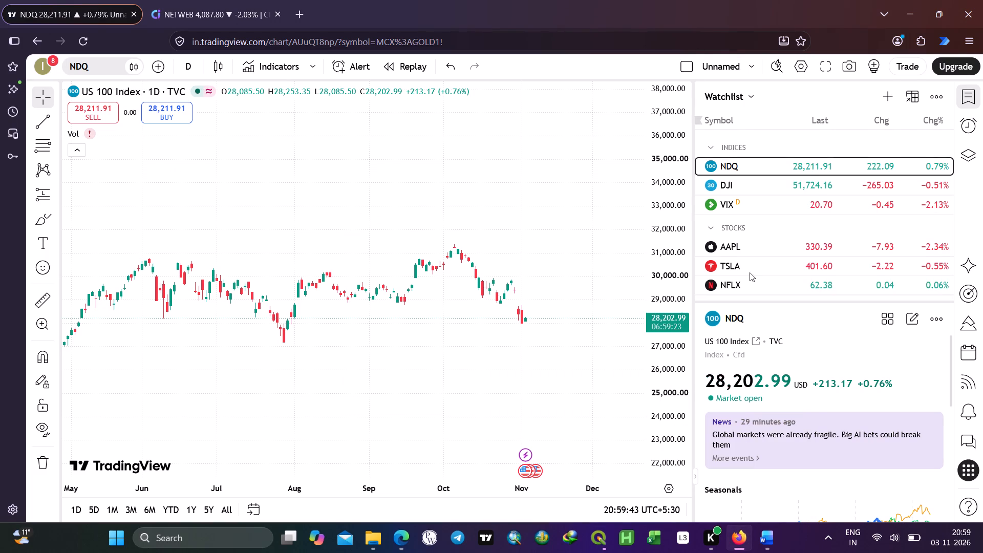
pyautogui.scroll(-5, 750, 272)
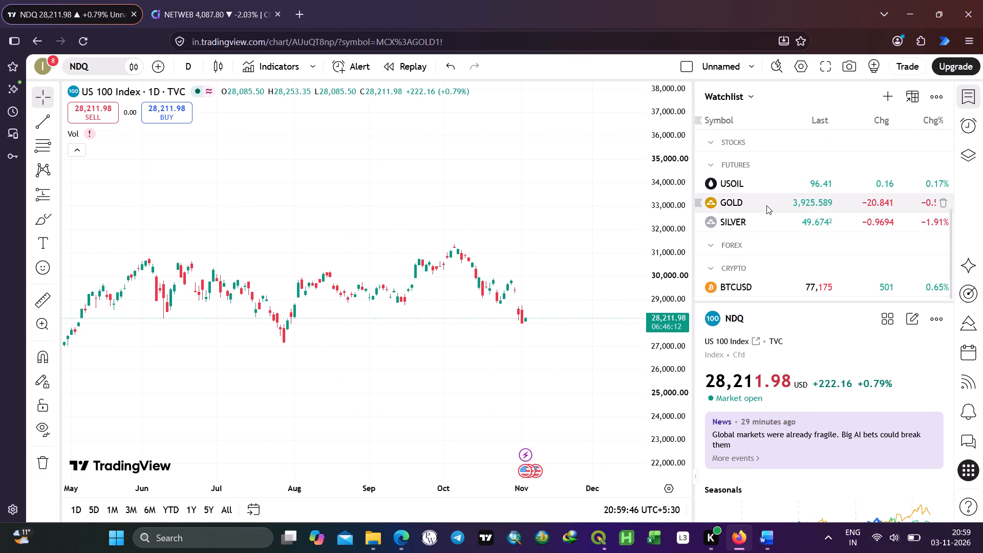
pyautogui.click(767, 208)
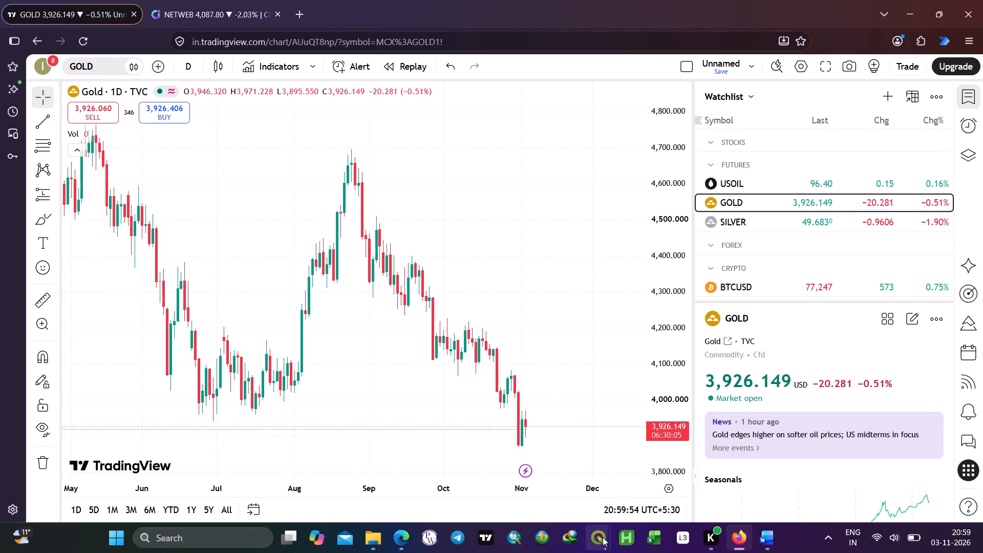
pyautogui.click(557, 495)
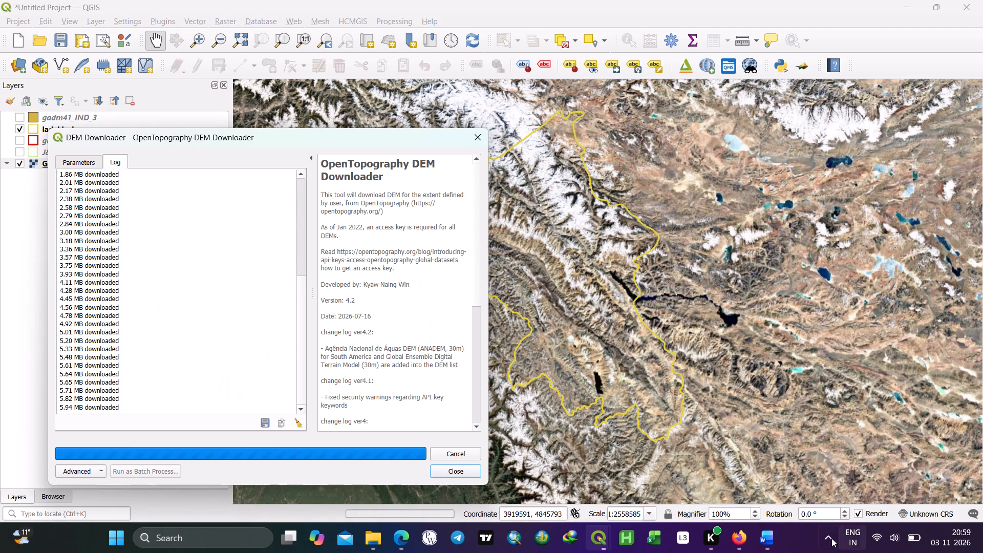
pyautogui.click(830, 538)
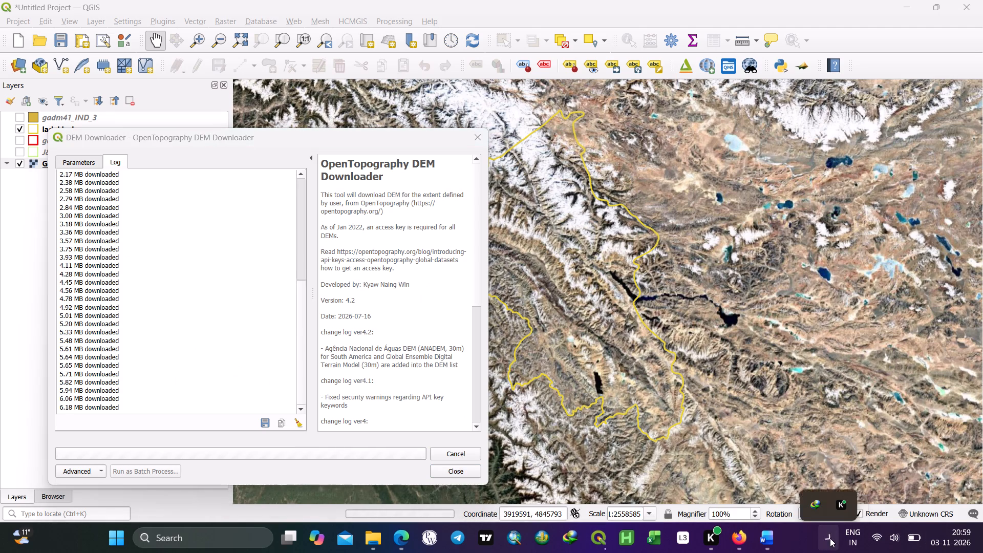
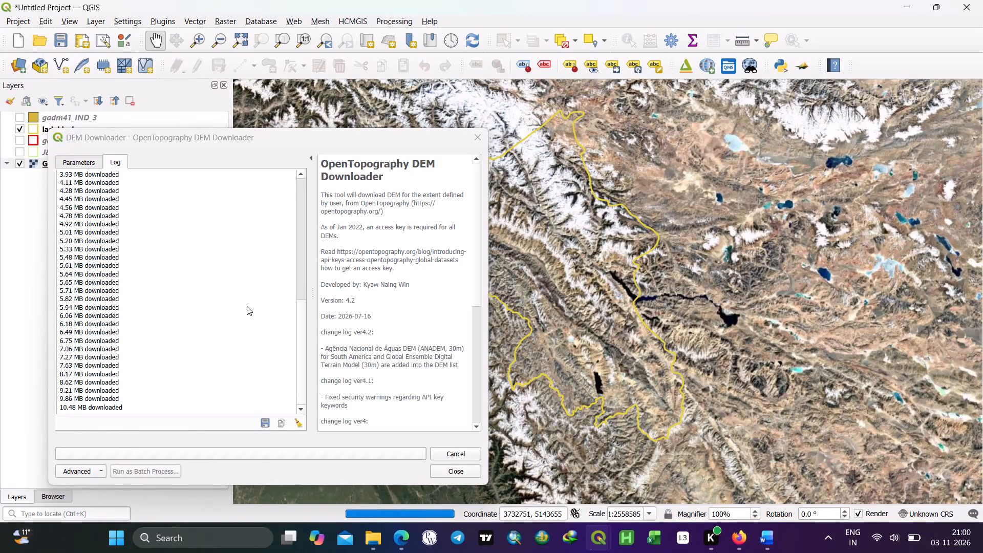
# Review the OpenTopography DEM Downloader log from start to latest entry to follow the SRTM 30m download.
pyautogui.scroll(11, 246, 307)
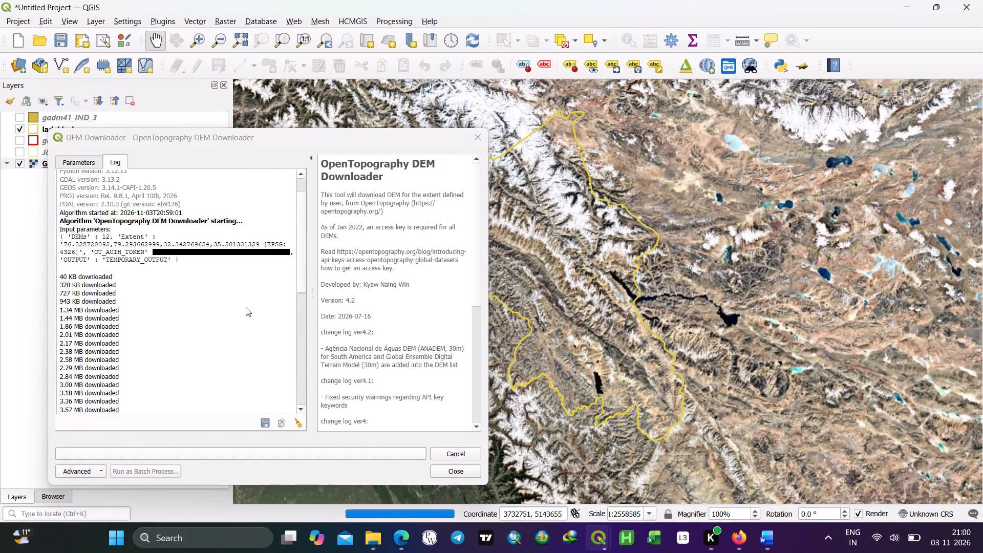
pyautogui.scroll(5, 246, 307)
pyautogui.scroll(-11, 246, 307)
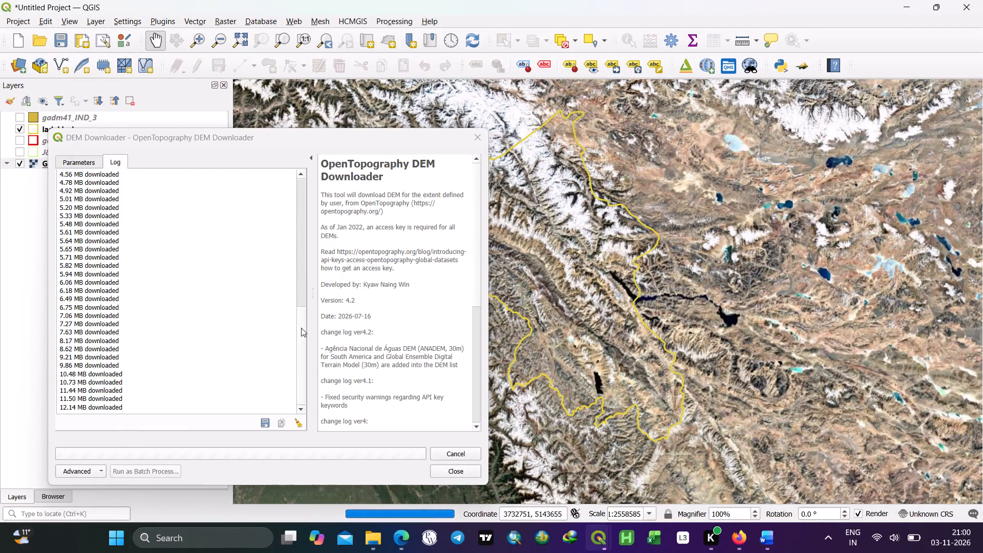
pyautogui.scroll(-18, 266, 311)
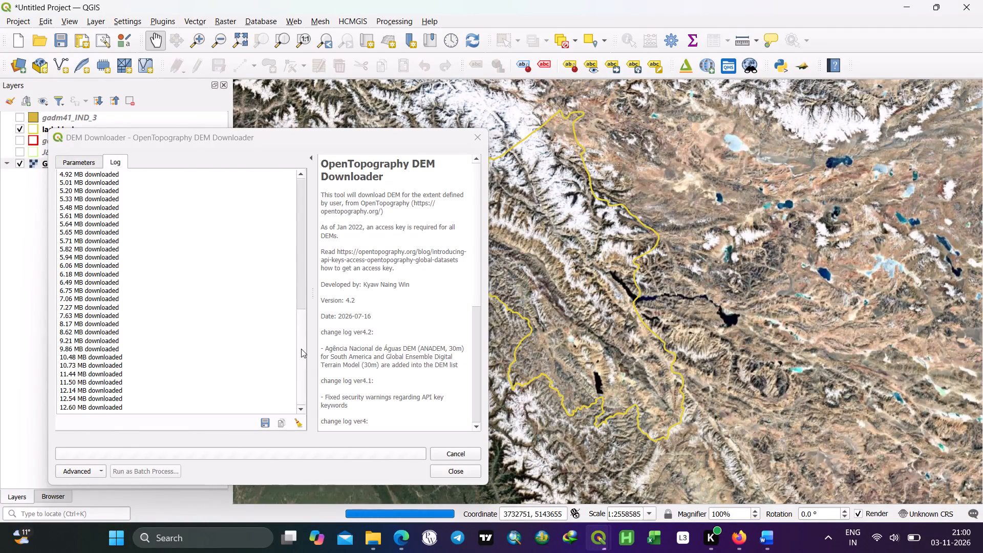
pyautogui.moveTo(301, 349); pyautogui.dragTo(297, 405)
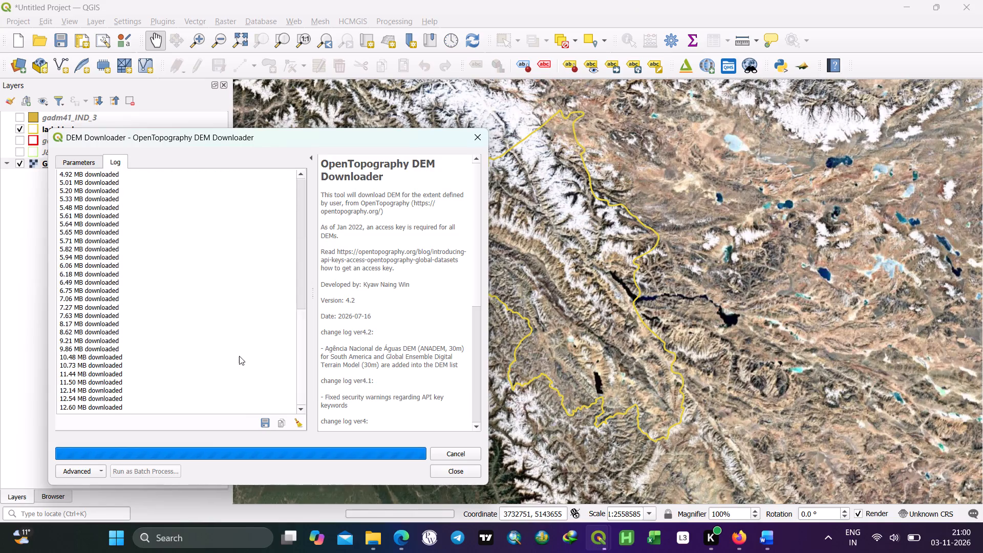
pyautogui.scroll(-6, 239, 355)
pyautogui.moveTo(302, 349); pyautogui.dragTo(303, 205)
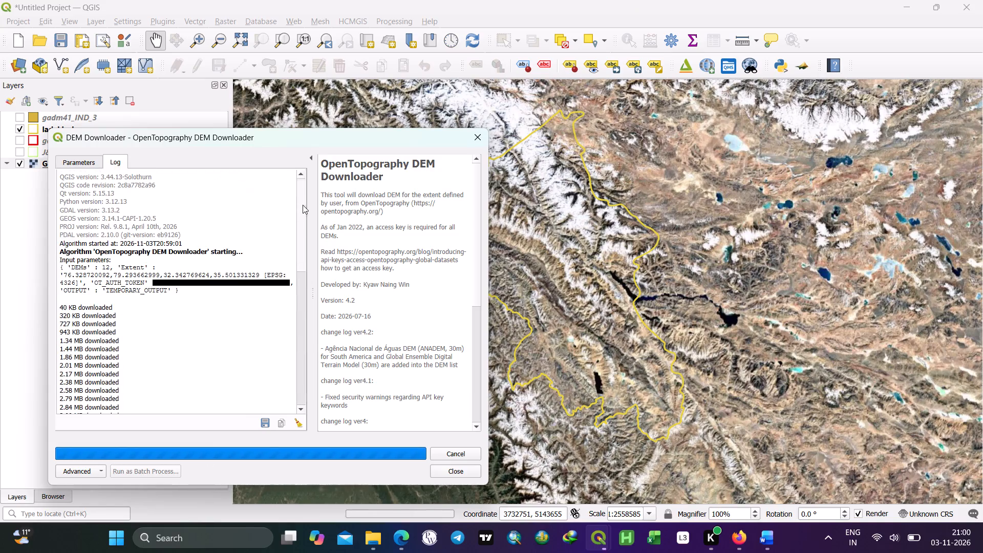
pyautogui.moveTo(303, 205); pyautogui.dragTo(310, 446)
pyautogui.moveTo(295, 338); pyautogui.dragTo(295, 301)
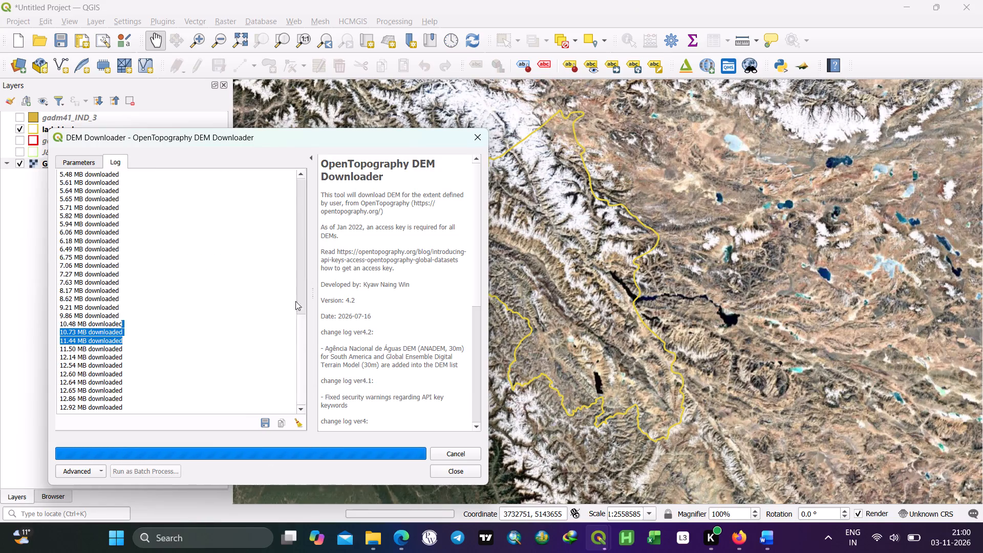
pyautogui.moveTo(295, 301); pyautogui.dragTo(296, 287)
pyautogui.moveTo(301, 333); pyautogui.dragTo(323, 453)
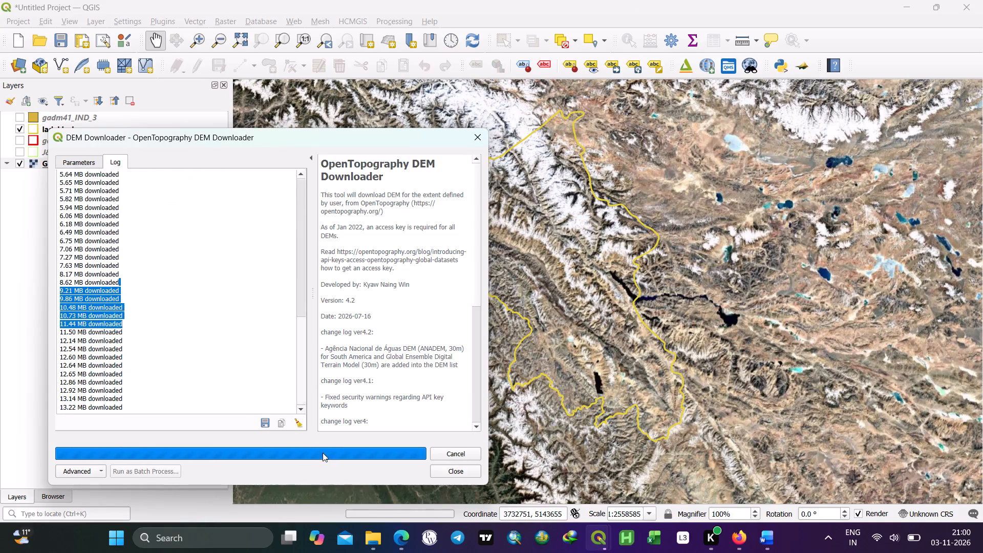
pyautogui.moveTo(323, 453); pyautogui.dragTo(323, 454)
pyautogui.click(99, 369)
pyautogui.scroll(-3, 162, 341)
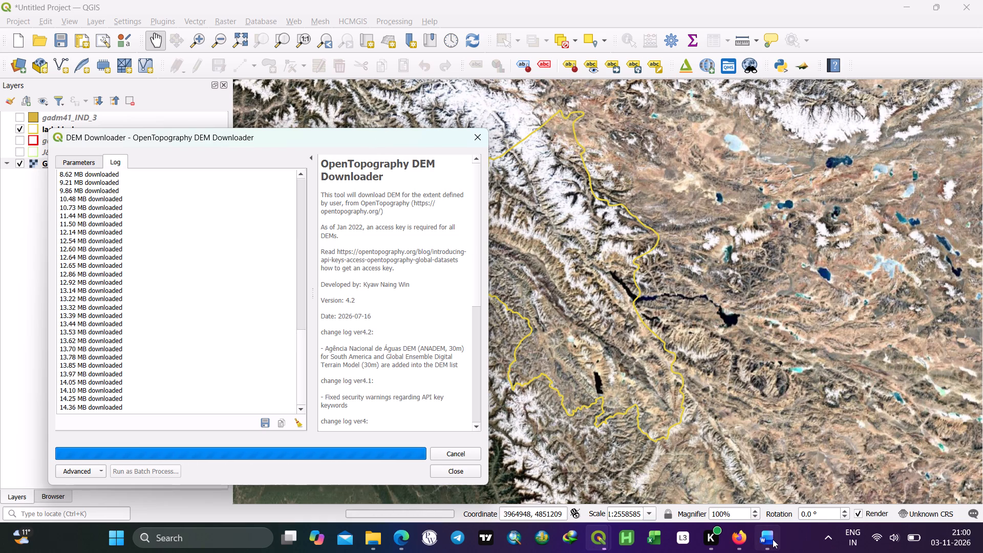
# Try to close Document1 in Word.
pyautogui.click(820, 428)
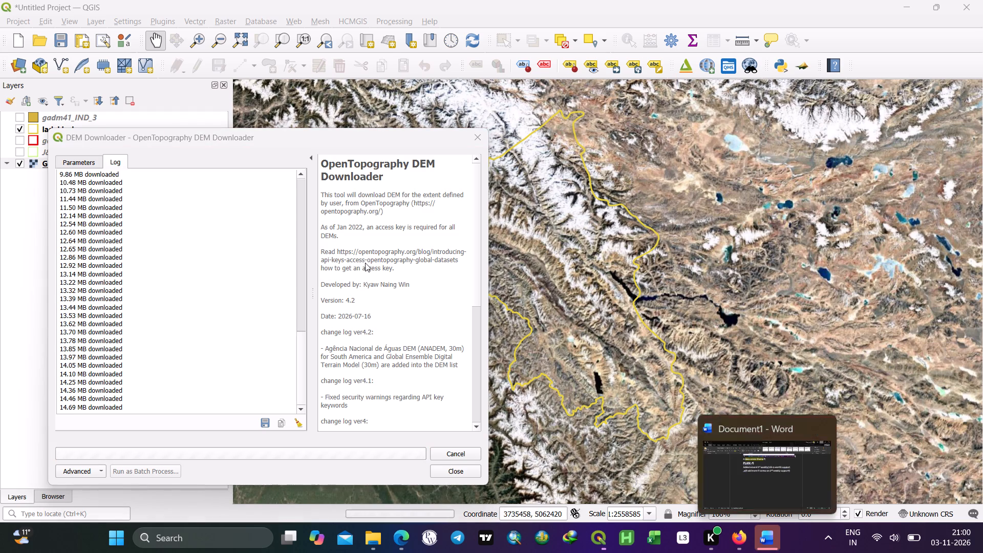
# Reposition the DEM Downloader dialog higher over the map and check the latest download entries in its log.
pyautogui.moveTo(296, 140); pyautogui.dragTo(314, 120)
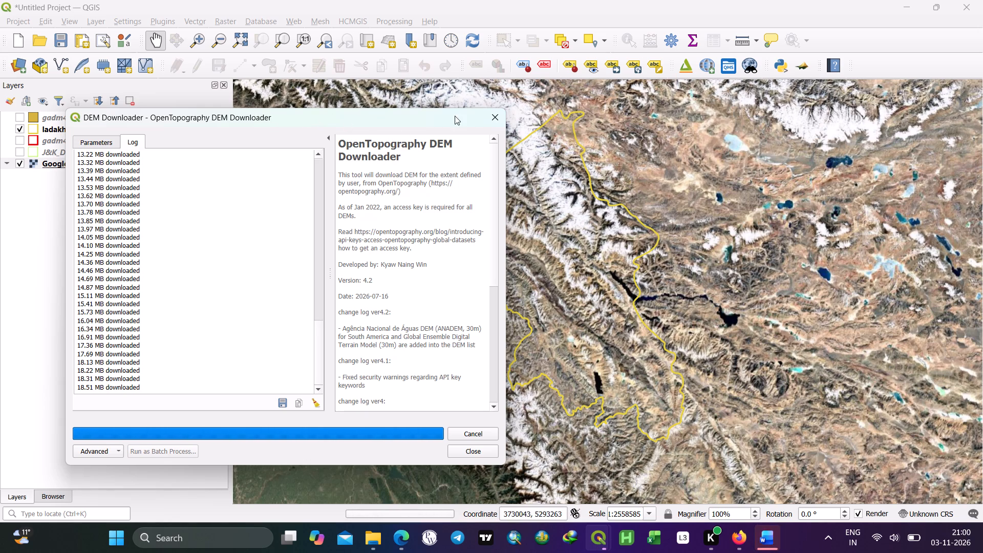
pyautogui.moveTo(365, 116); pyautogui.dragTo(368, 98)
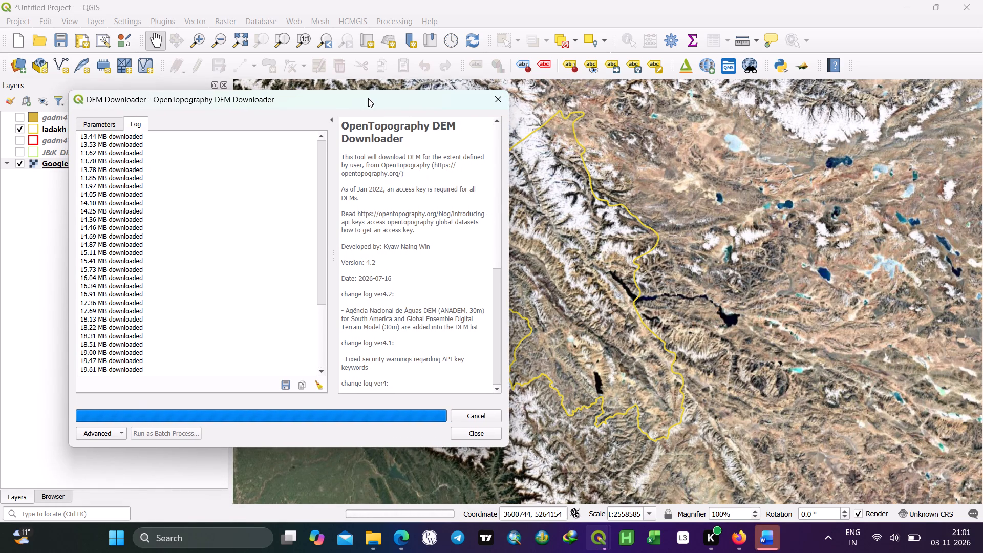
pyautogui.scroll(-4, 246, 222)
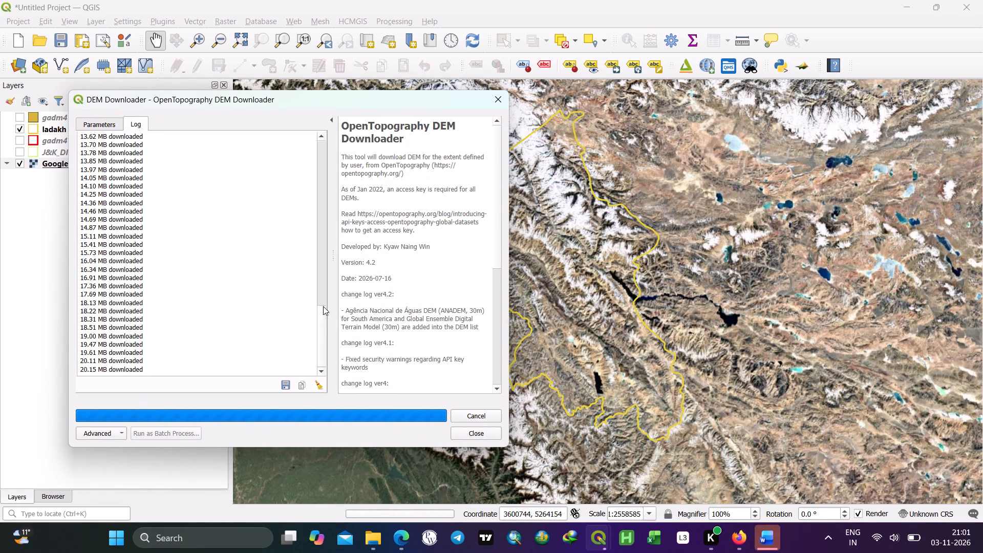
pyautogui.moveTo(323, 326); pyautogui.dragTo(312, 372)
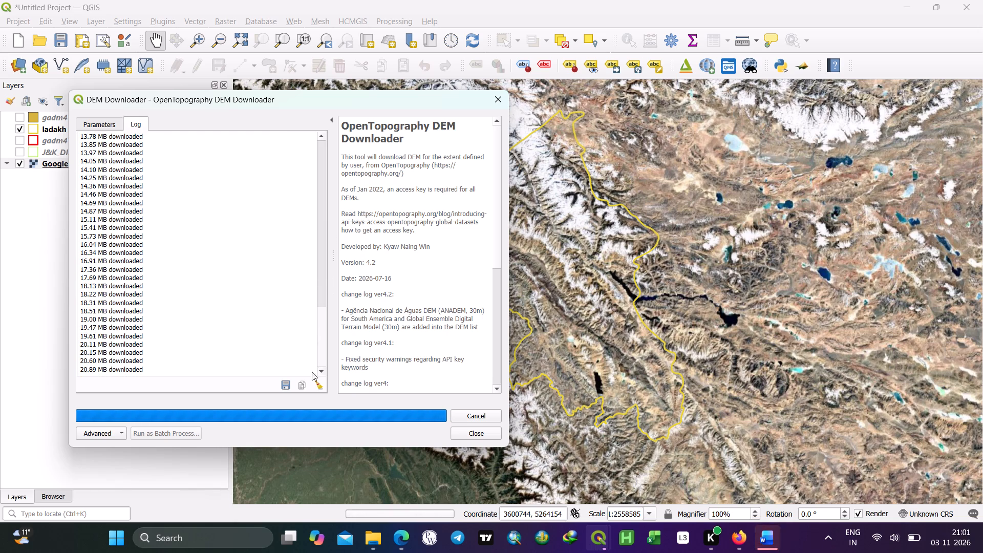
pyautogui.moveTo(312, 372); pyautogui.dragTo(311, 377)
pyautogui.scroll(-5, 154, 265)
pyautogui.moveTo(320, 317); pyautogui.dragTo(324, 339)
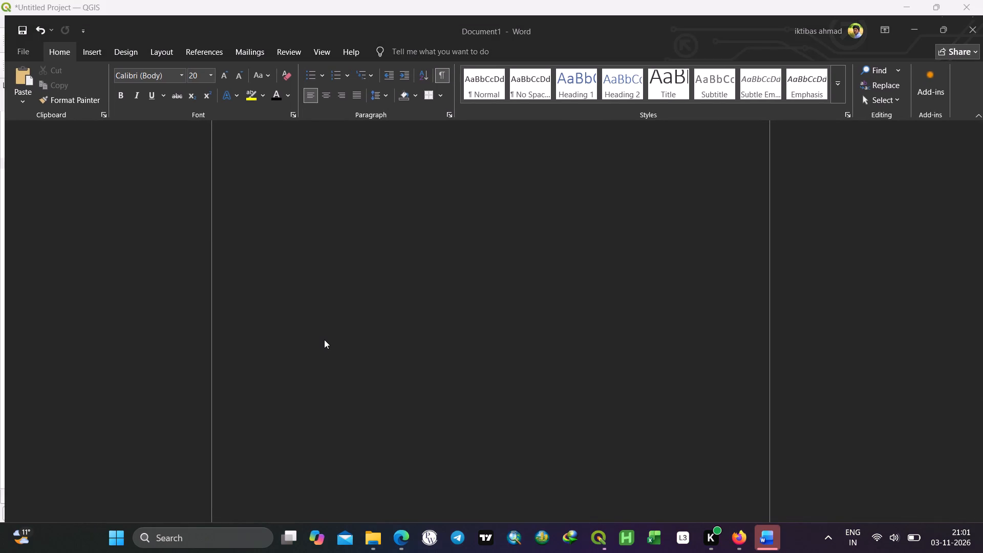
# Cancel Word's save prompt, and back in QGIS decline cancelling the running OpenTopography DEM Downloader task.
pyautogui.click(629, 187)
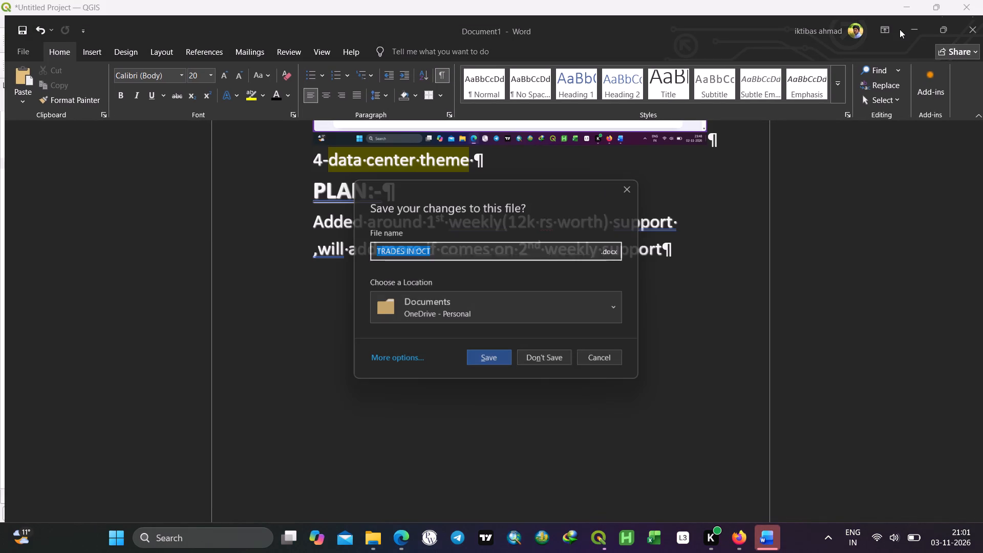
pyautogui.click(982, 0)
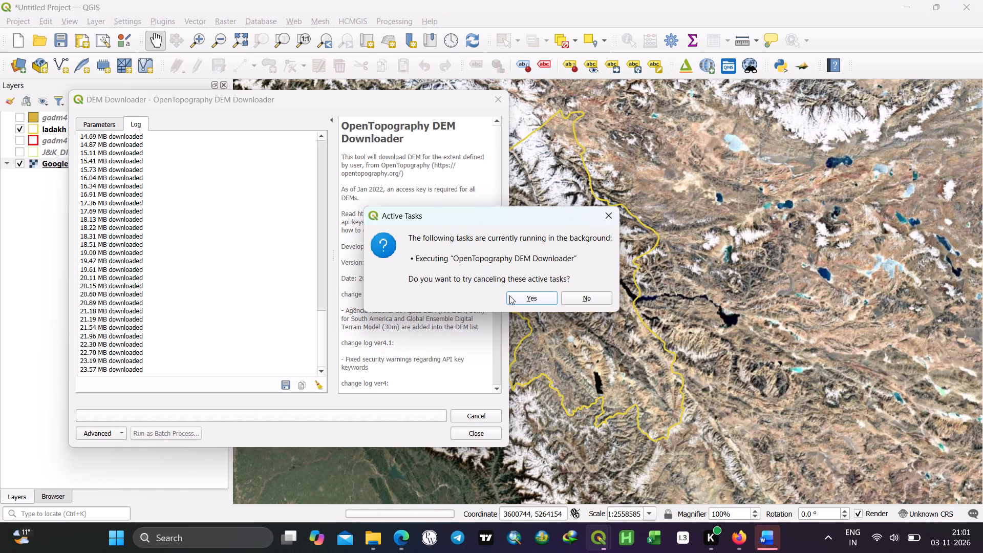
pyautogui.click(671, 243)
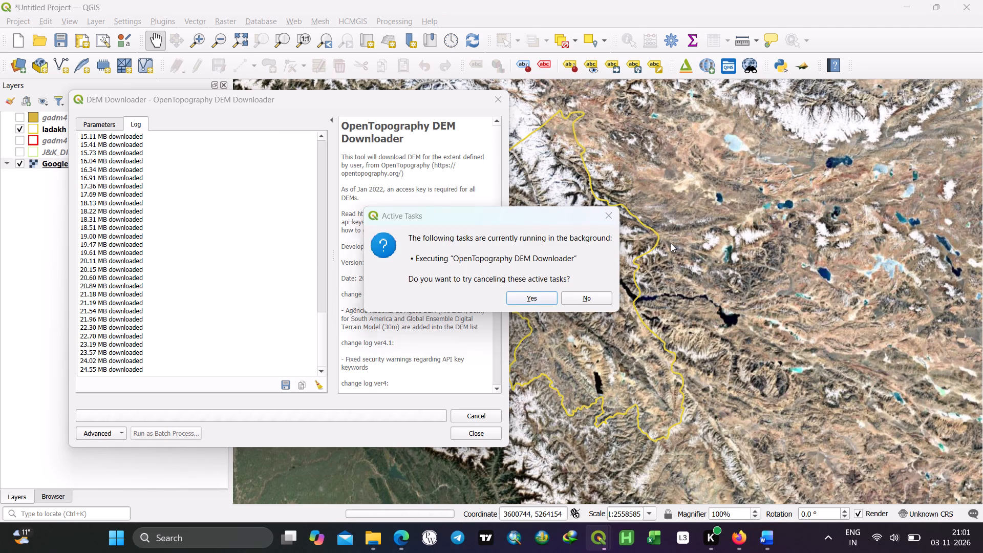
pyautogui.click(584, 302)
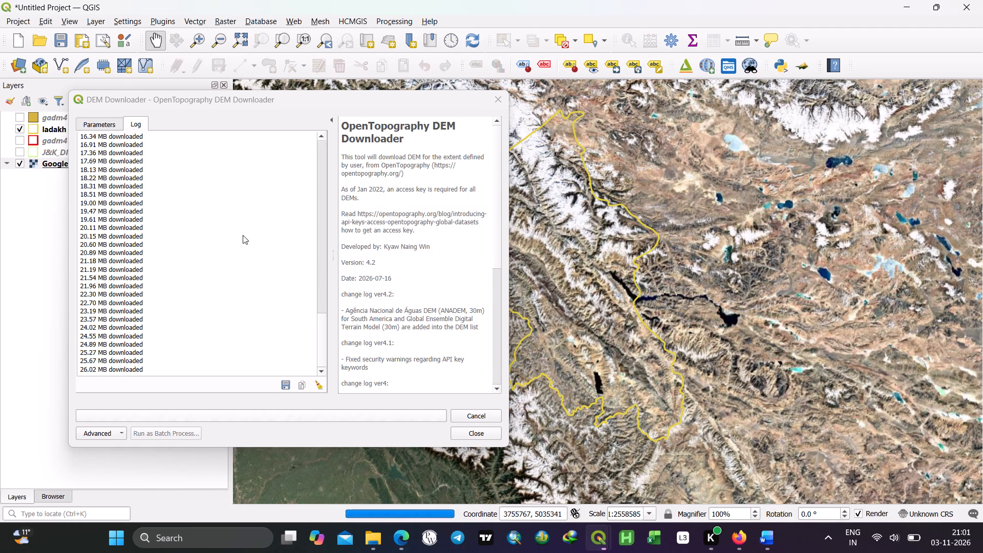
# Examine the earlier and newest entries of the DEM Downloader log to track the download's progress.
pyautogui.scroll(-5, 206, 224)
pyautogui.scroll(18, 199, 230)
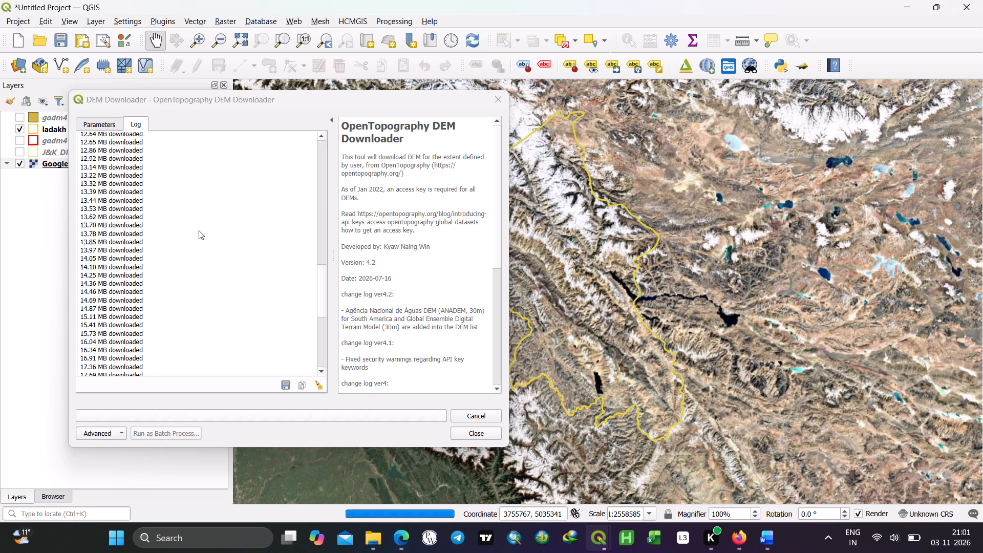
pyautogui.scroll(20, 199, 230)
pyautogui.scroll(10, 199, 230)
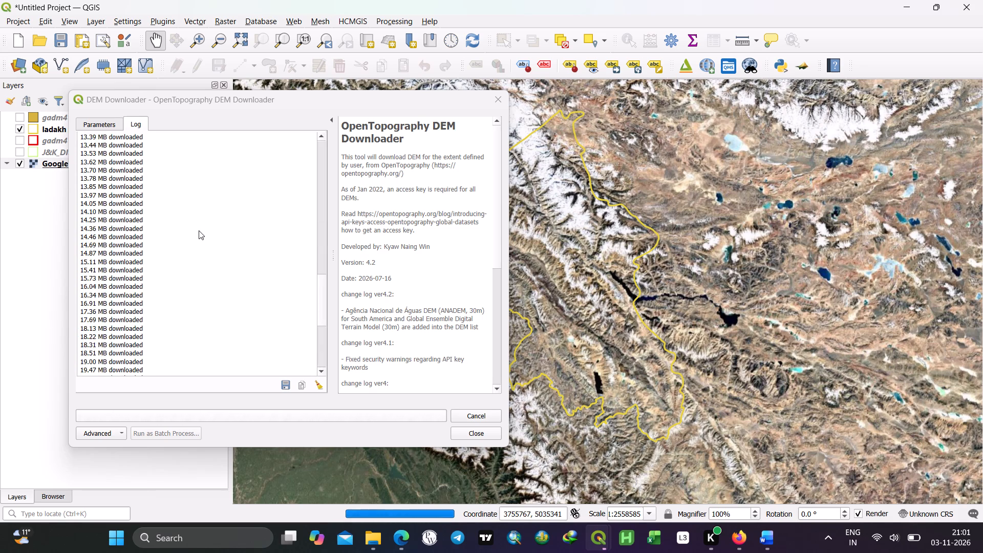
pyautogui.scroll(20, 199, 230)
pyautogui.scroll(6, 199, 230)
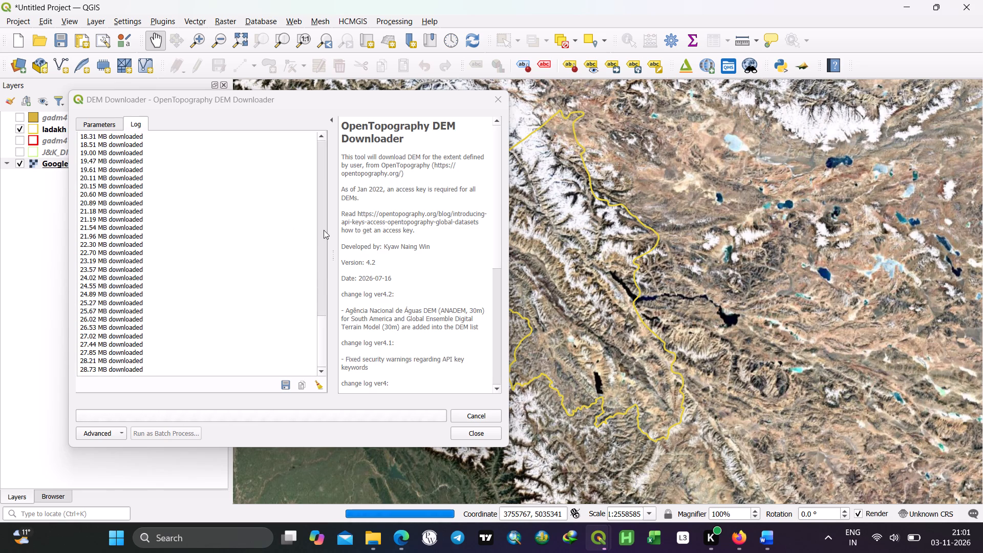
pyautogui.scroll(-18, 216, 231)
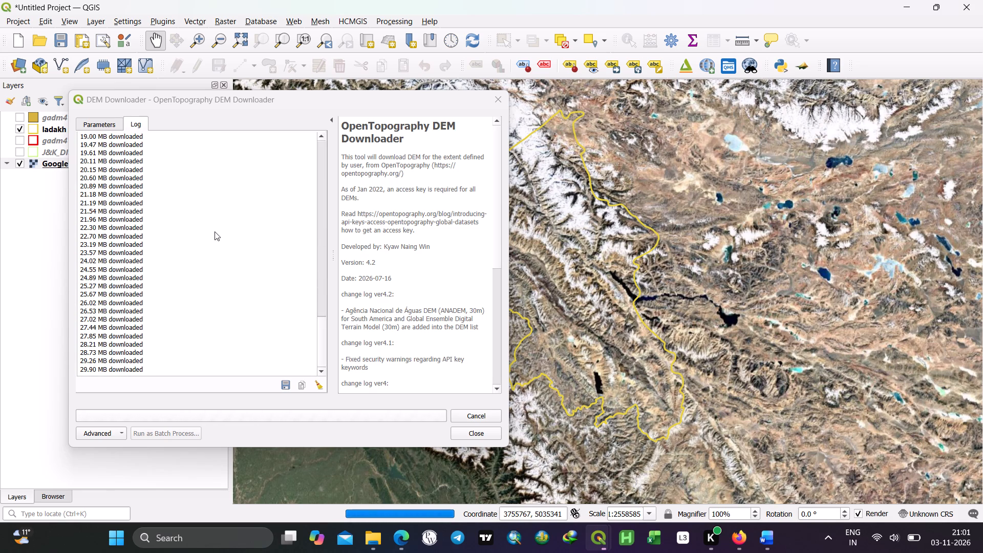
pyautogui.scroll(-17, 215, 231)
pyautogui.scroll(-6, 215, 231)
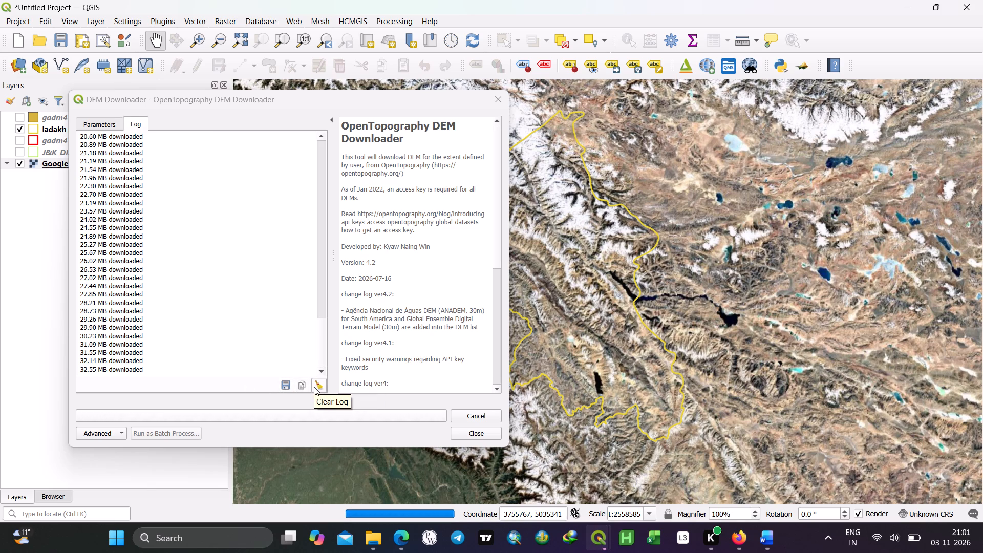
# Move the DEM Downloader dialog off the map and inspect the yellow ladakh shp boundary and northern mountains over Google Satellite.
pyautogui.moveTo(233, 97); pyautogui.dragTo(312, 67)
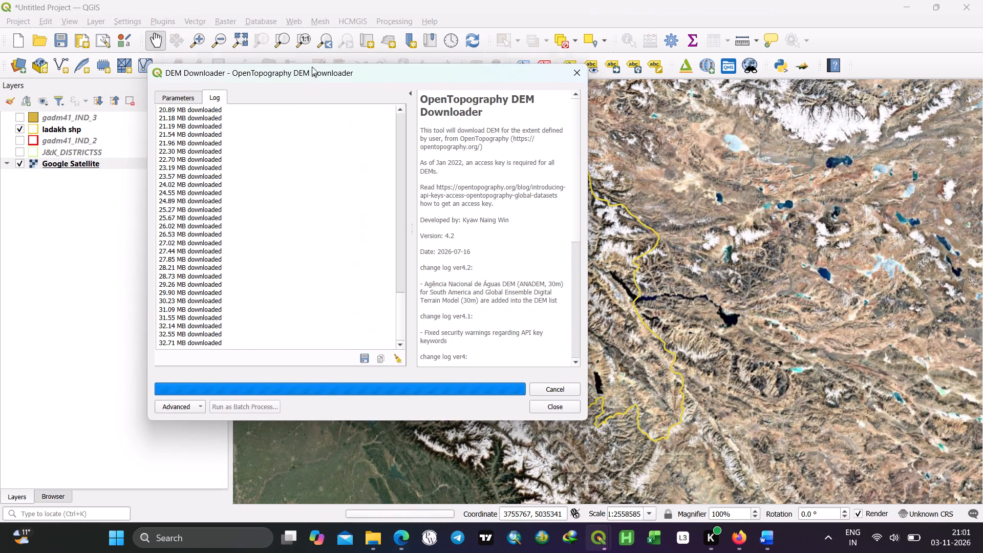
pyautogui.moveTo(312, 67); pyautogui.dragTo(312, 64)
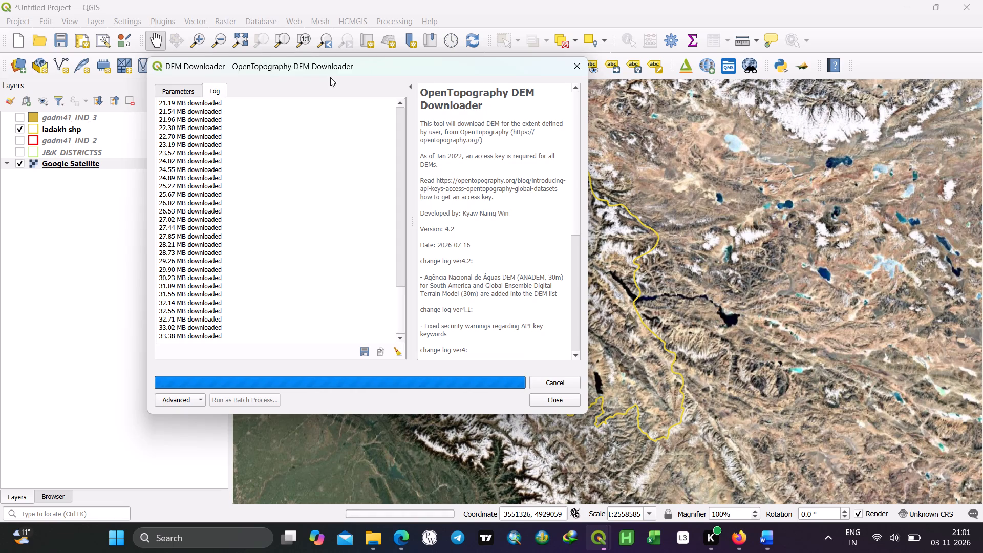
pyautogui.moveTo(329, 66); pyautogui.dragTo(155, 114)
pyautogui.moveTo(610, 314); pyautogui.dragTo(639, 293)
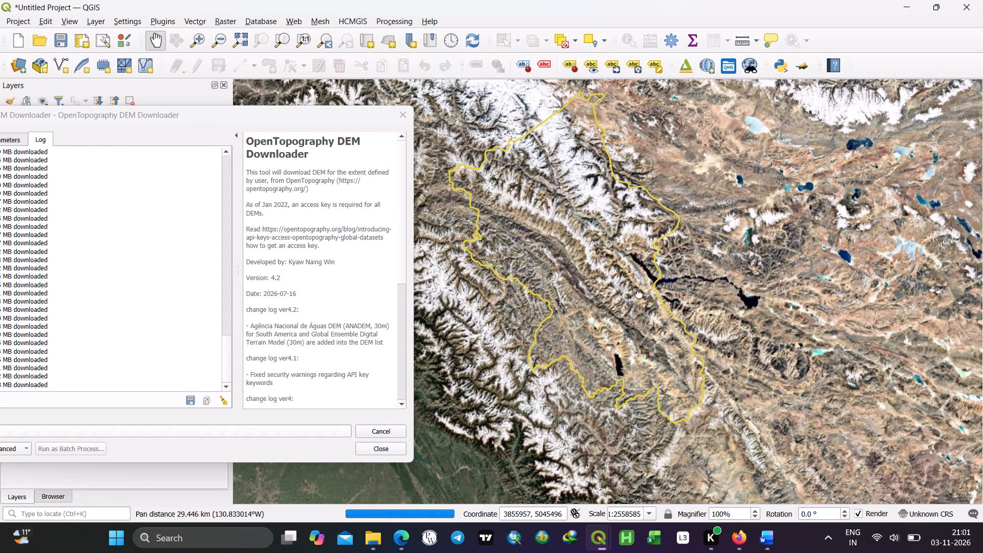
pyautogui.moveTo(639, 293); pyautogui.dragTo(673, 285)
pyautogui.scroll(-3, 646, 276)
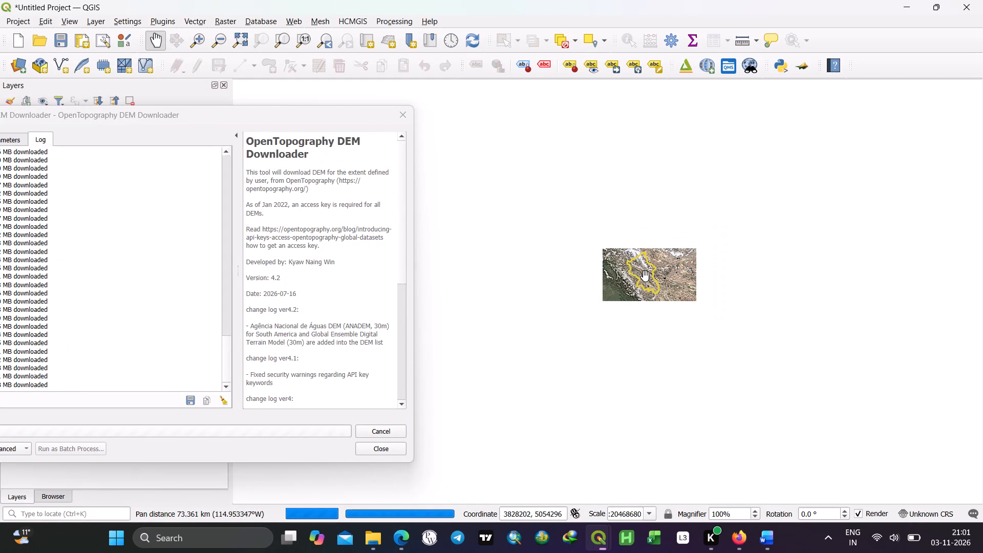
pyautogui.scroll(5, 644, 276)
pyautogui.scroll(-1, 642, 285)
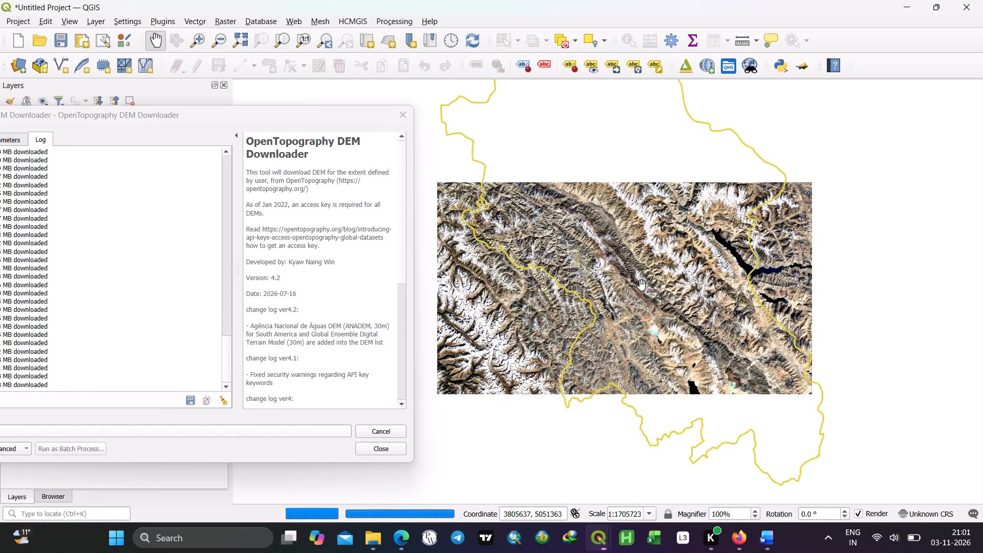
pyautogui.scroll(2, 640, 286)
pyautogui.scroll(-1, 640, 286)
pyautogui.moveTo(657, 275); pyautogui.dragTo(640, 285)
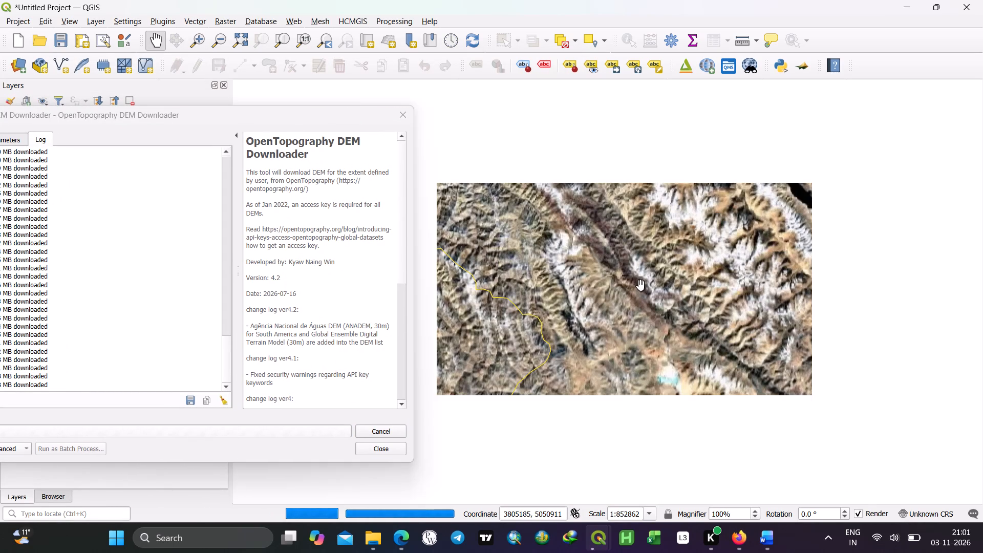
pyautogui.moveTo(640, 285); pyautogui.dragTo(657, 317)
pyautogui.moveTo(640, 268); pyautogui.dragTo(679, 362)
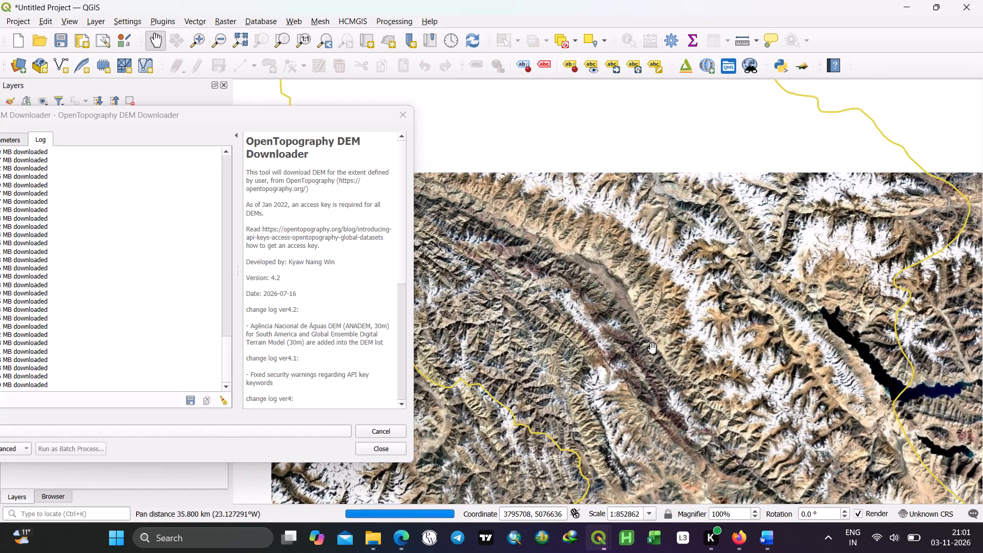
pyautogui.moveTo(586, 266); pyautogui.dragTo(672, 415)
pyautogui.moveTo(590, 292); pyautogui.dragTo(598, 310)
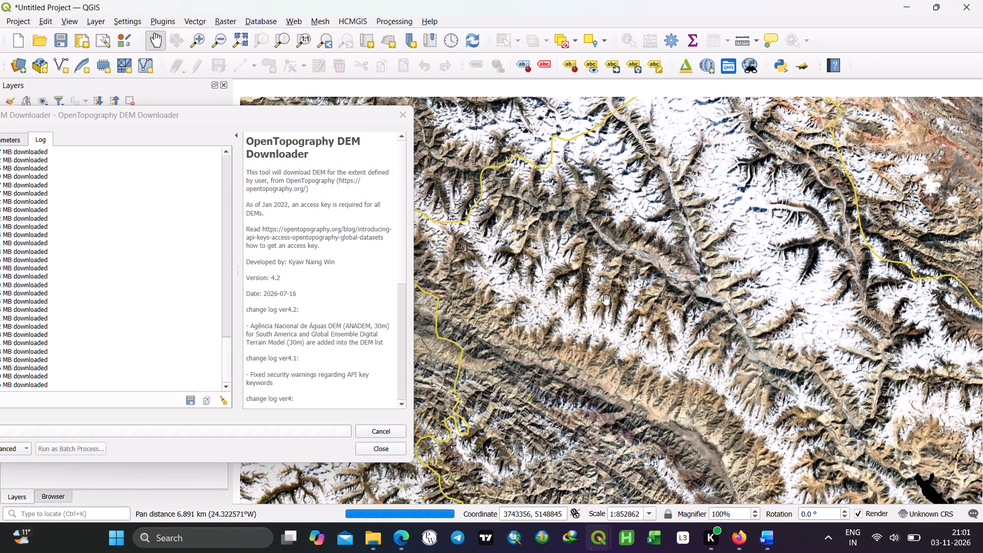